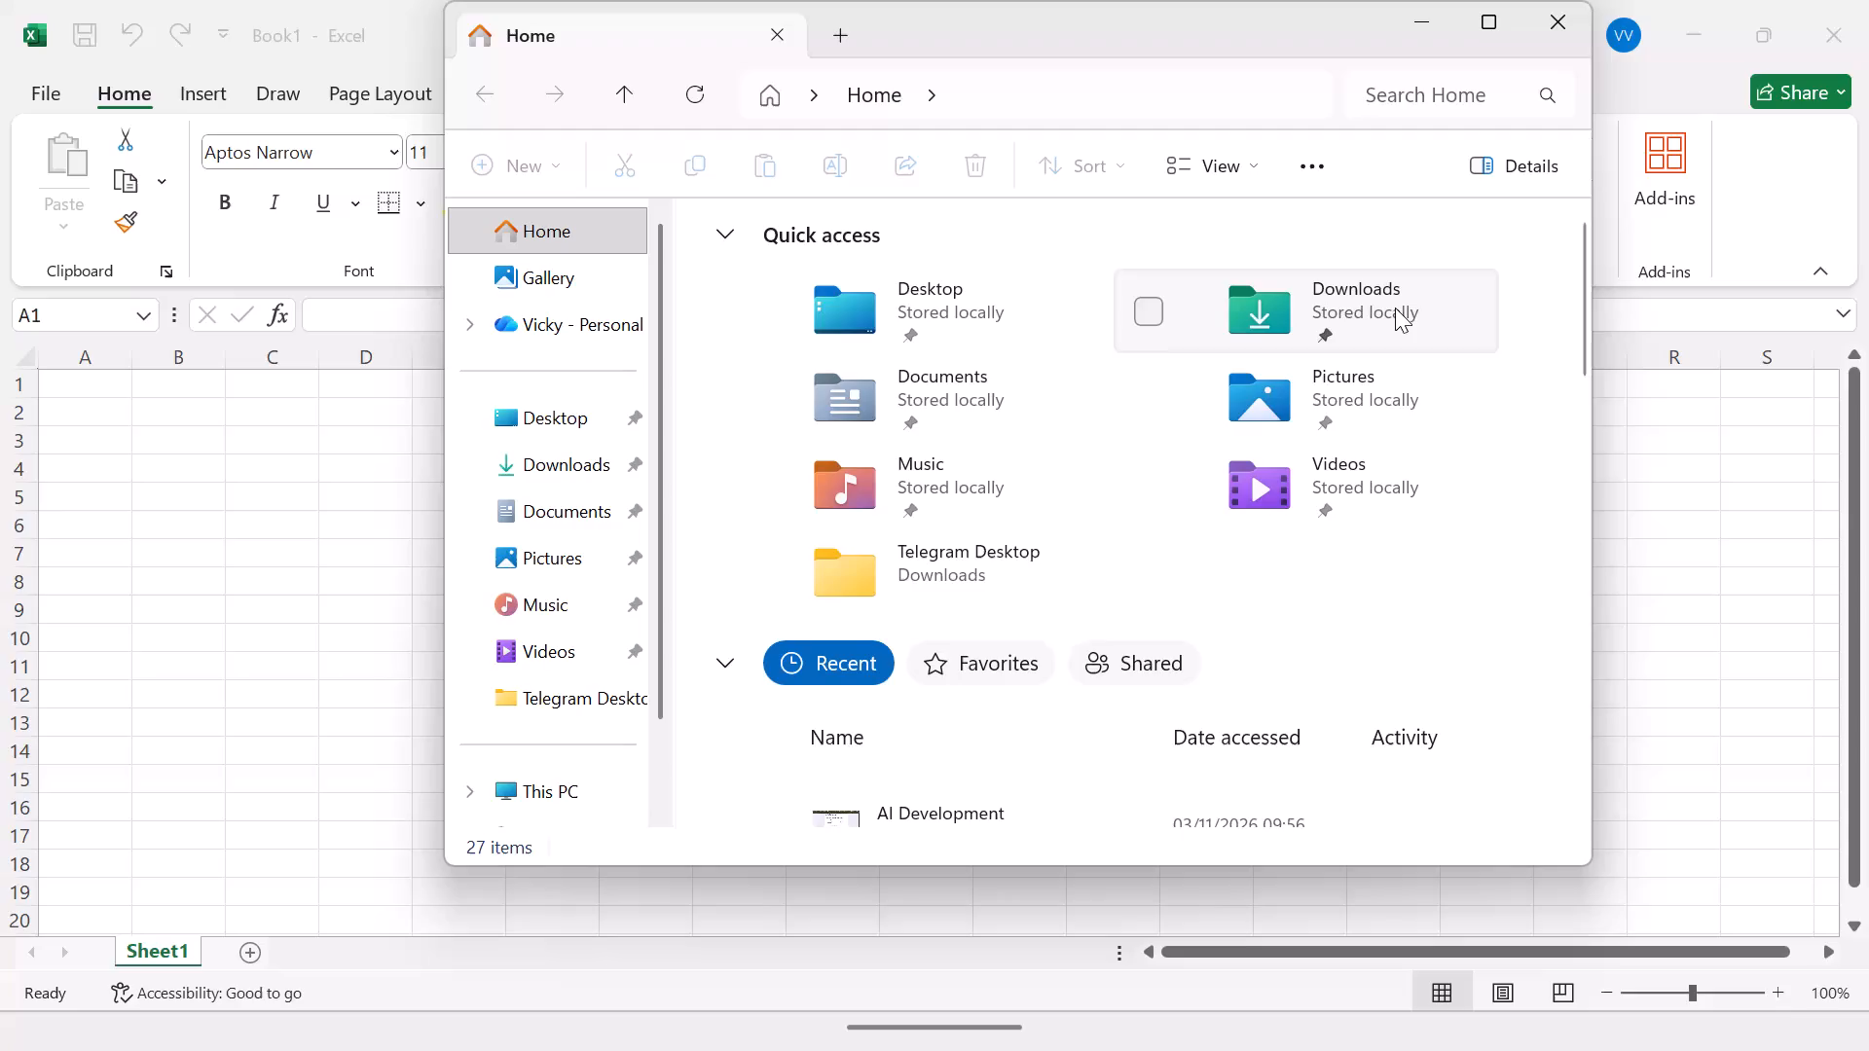
Open the Downloads folder and permanently delete the image files T2_mono_handle and T7_neon_handle.
triple_click(1395, 308)
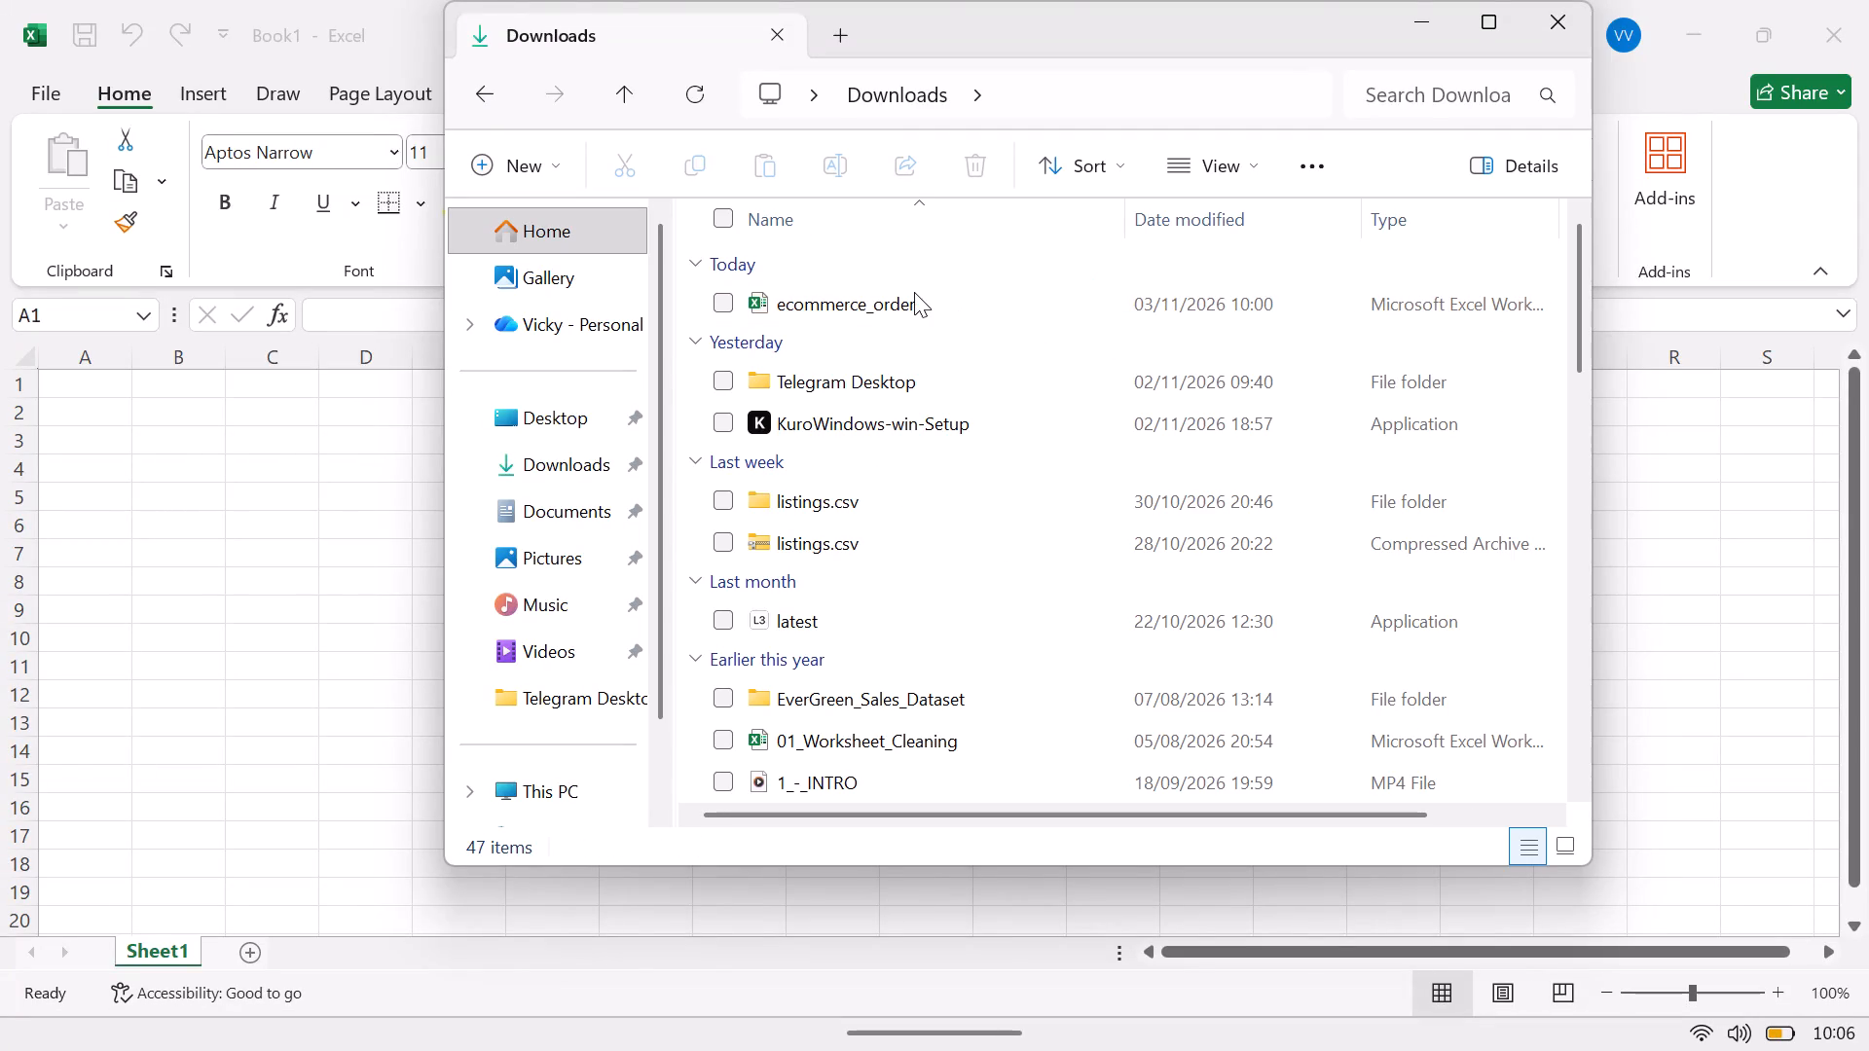
left_click_drag(1581, 312, 1577, 399)
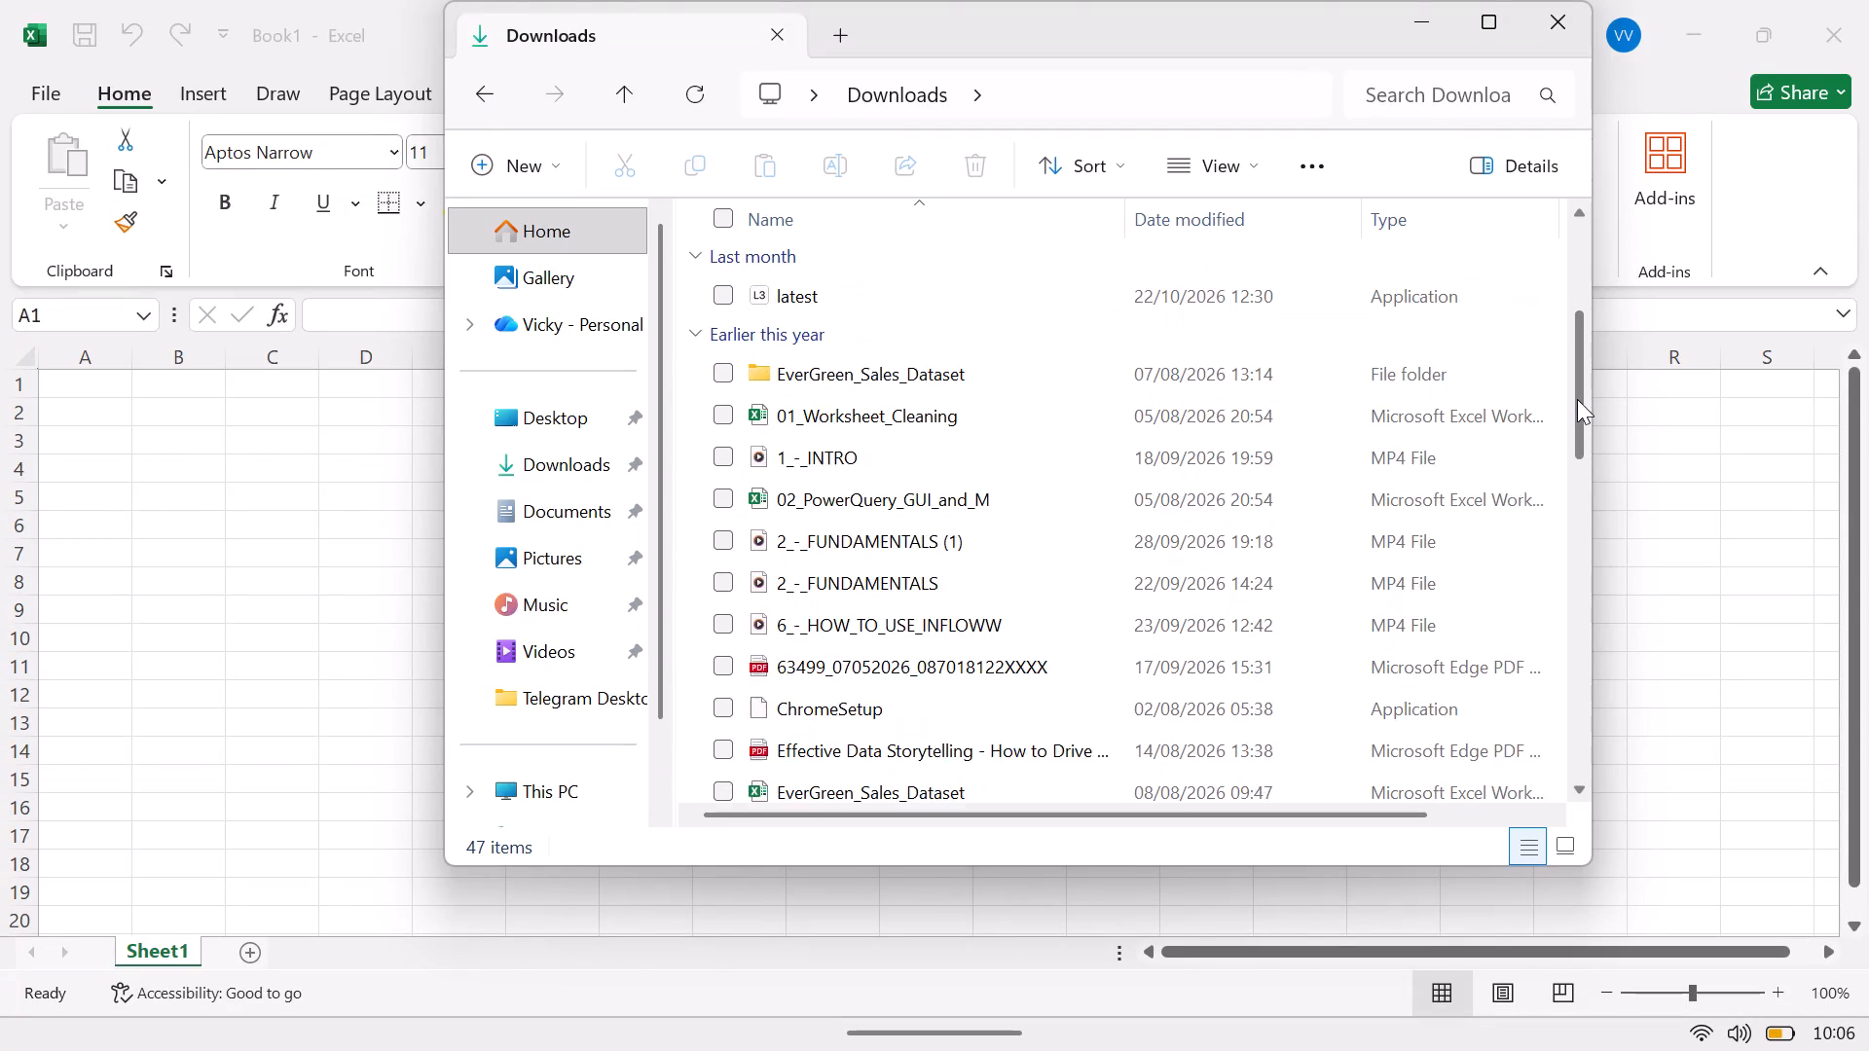
left_click_drag(1577, 399, 1567, 809)
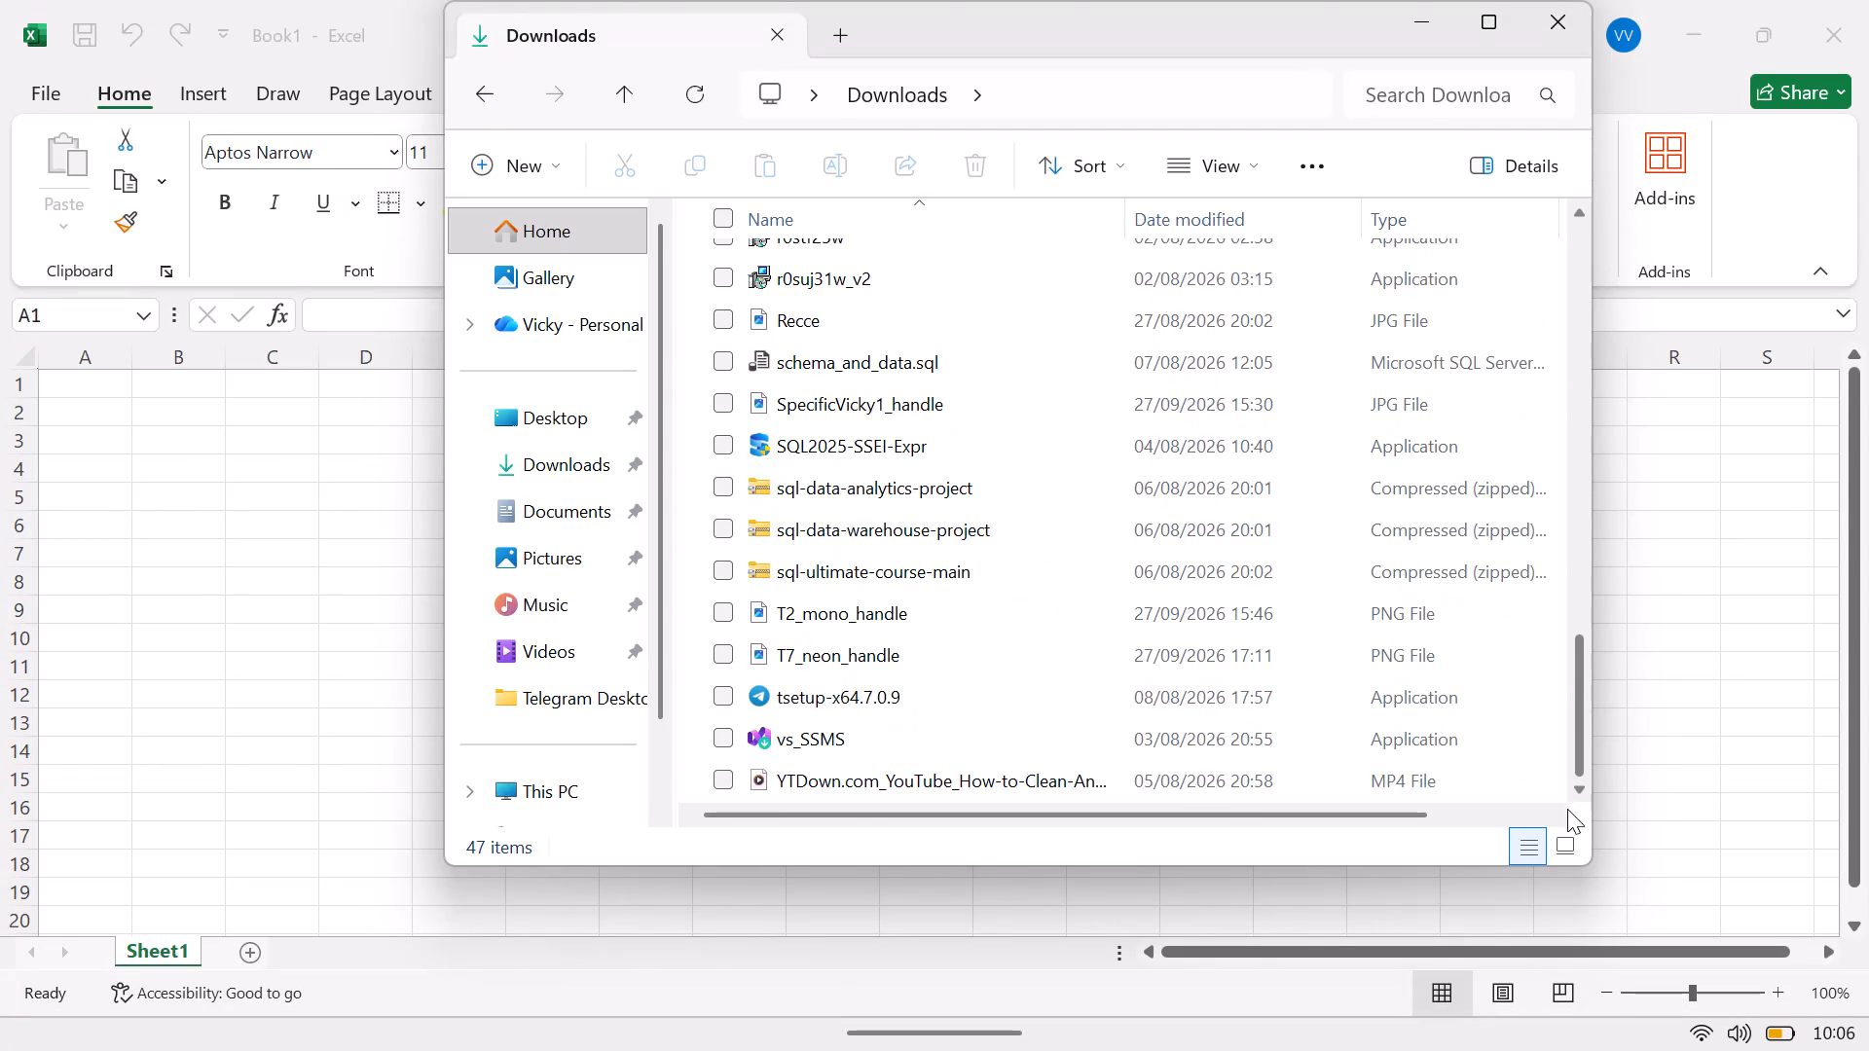
left_click_drag(1567, 809, 1565, 823)
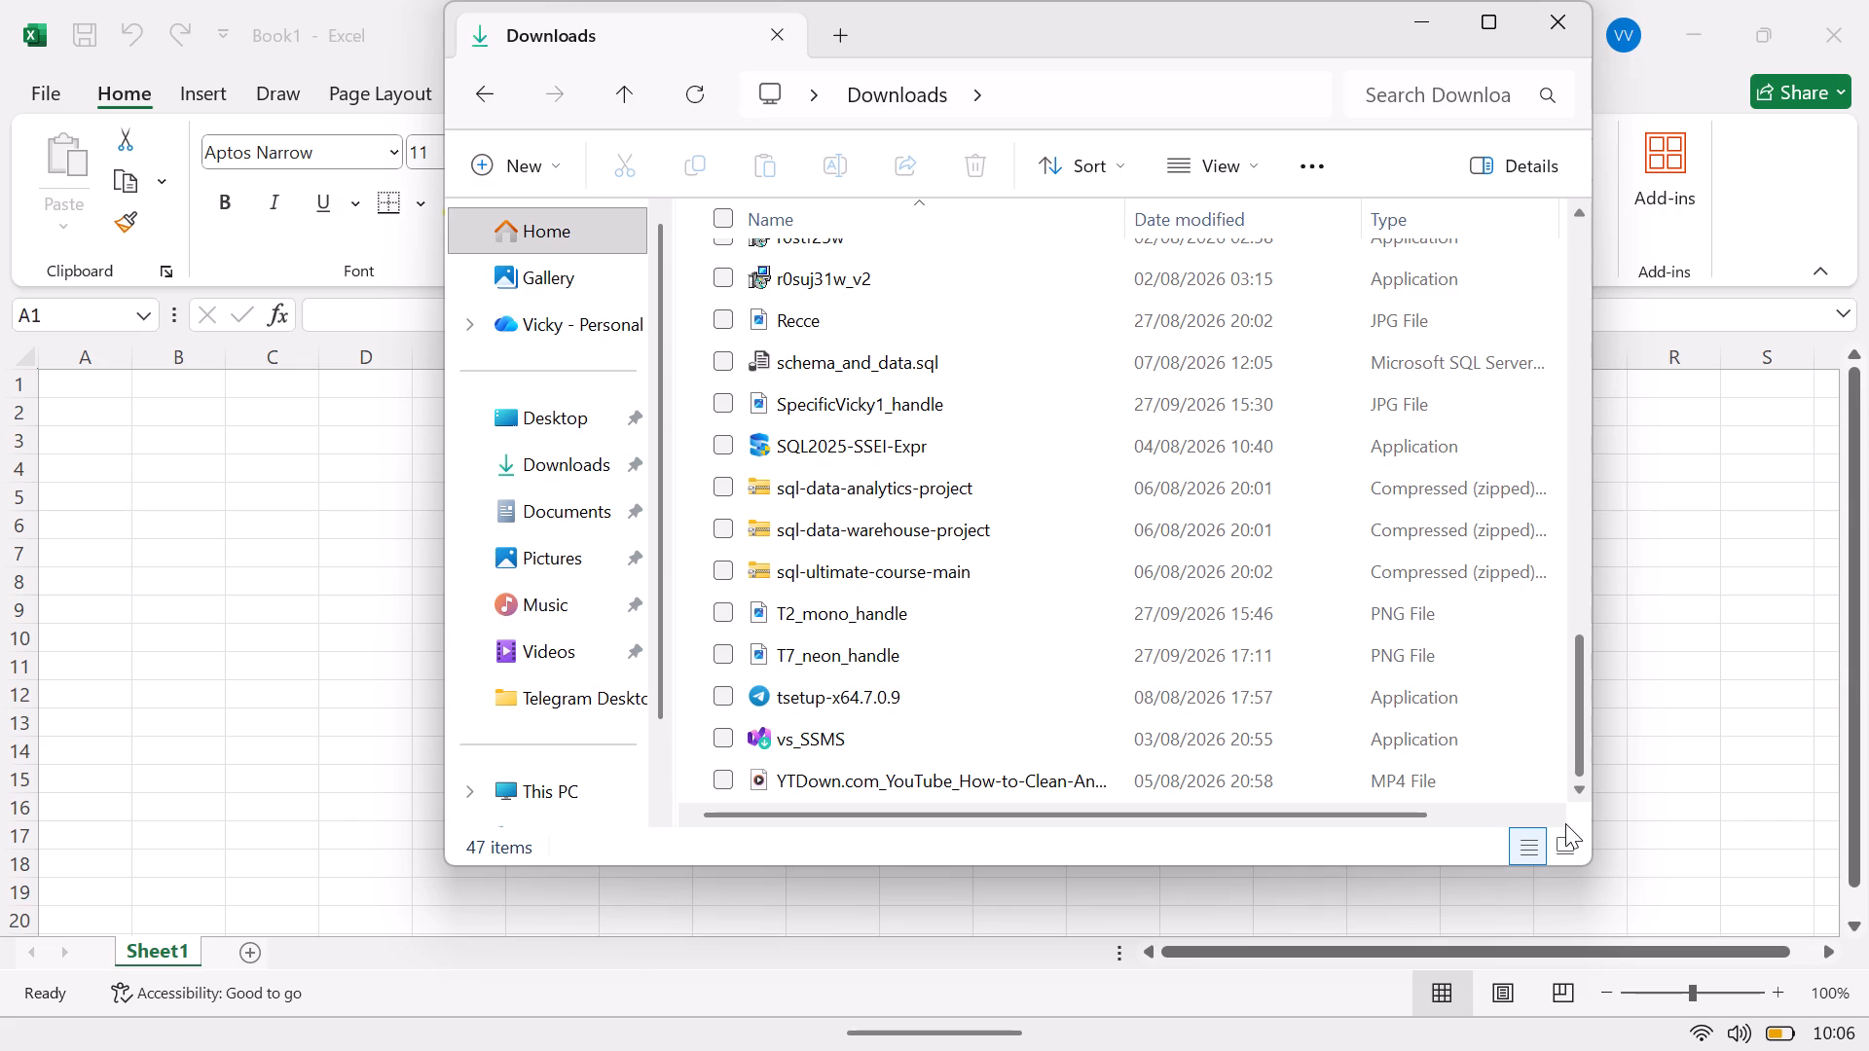
left_click_drag(1565, 823, 1563, 821)
left_click_drag(1563, 821, 1562, 820)
left_click(725, 615)
left_click(725, 650)
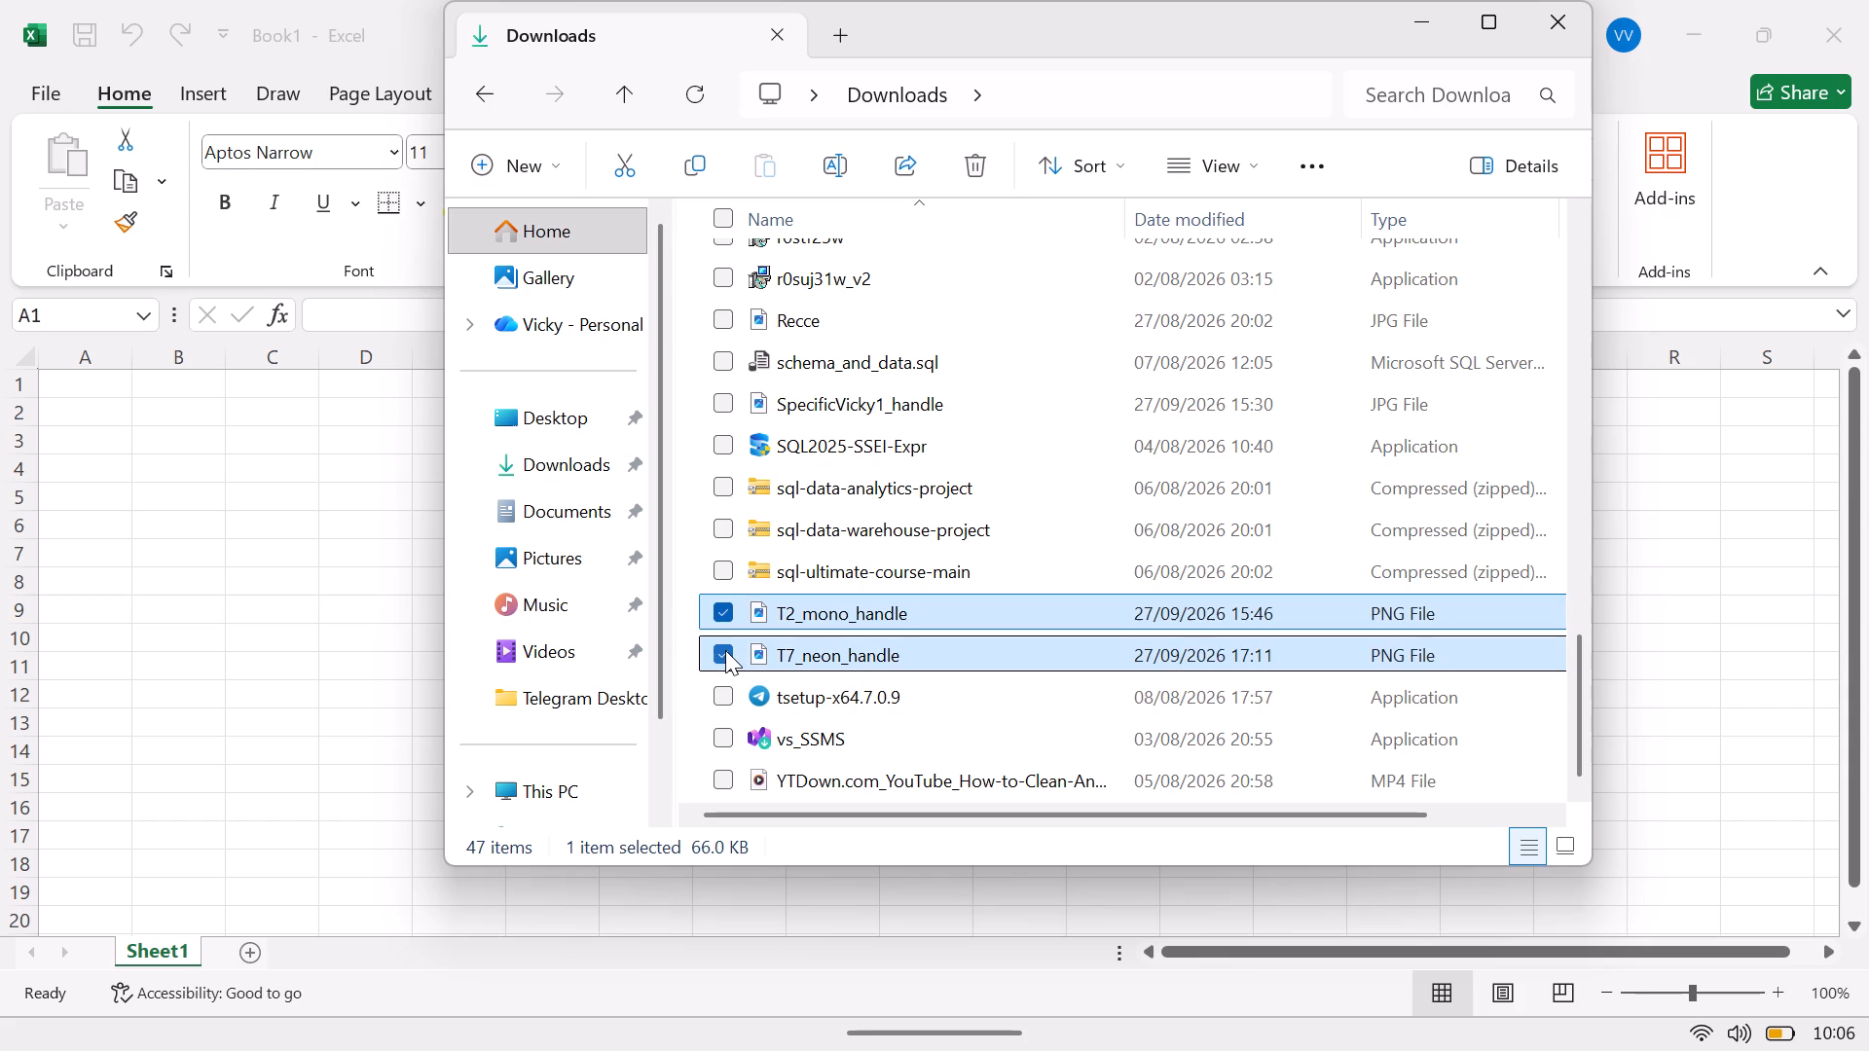
key("shift+Delete")
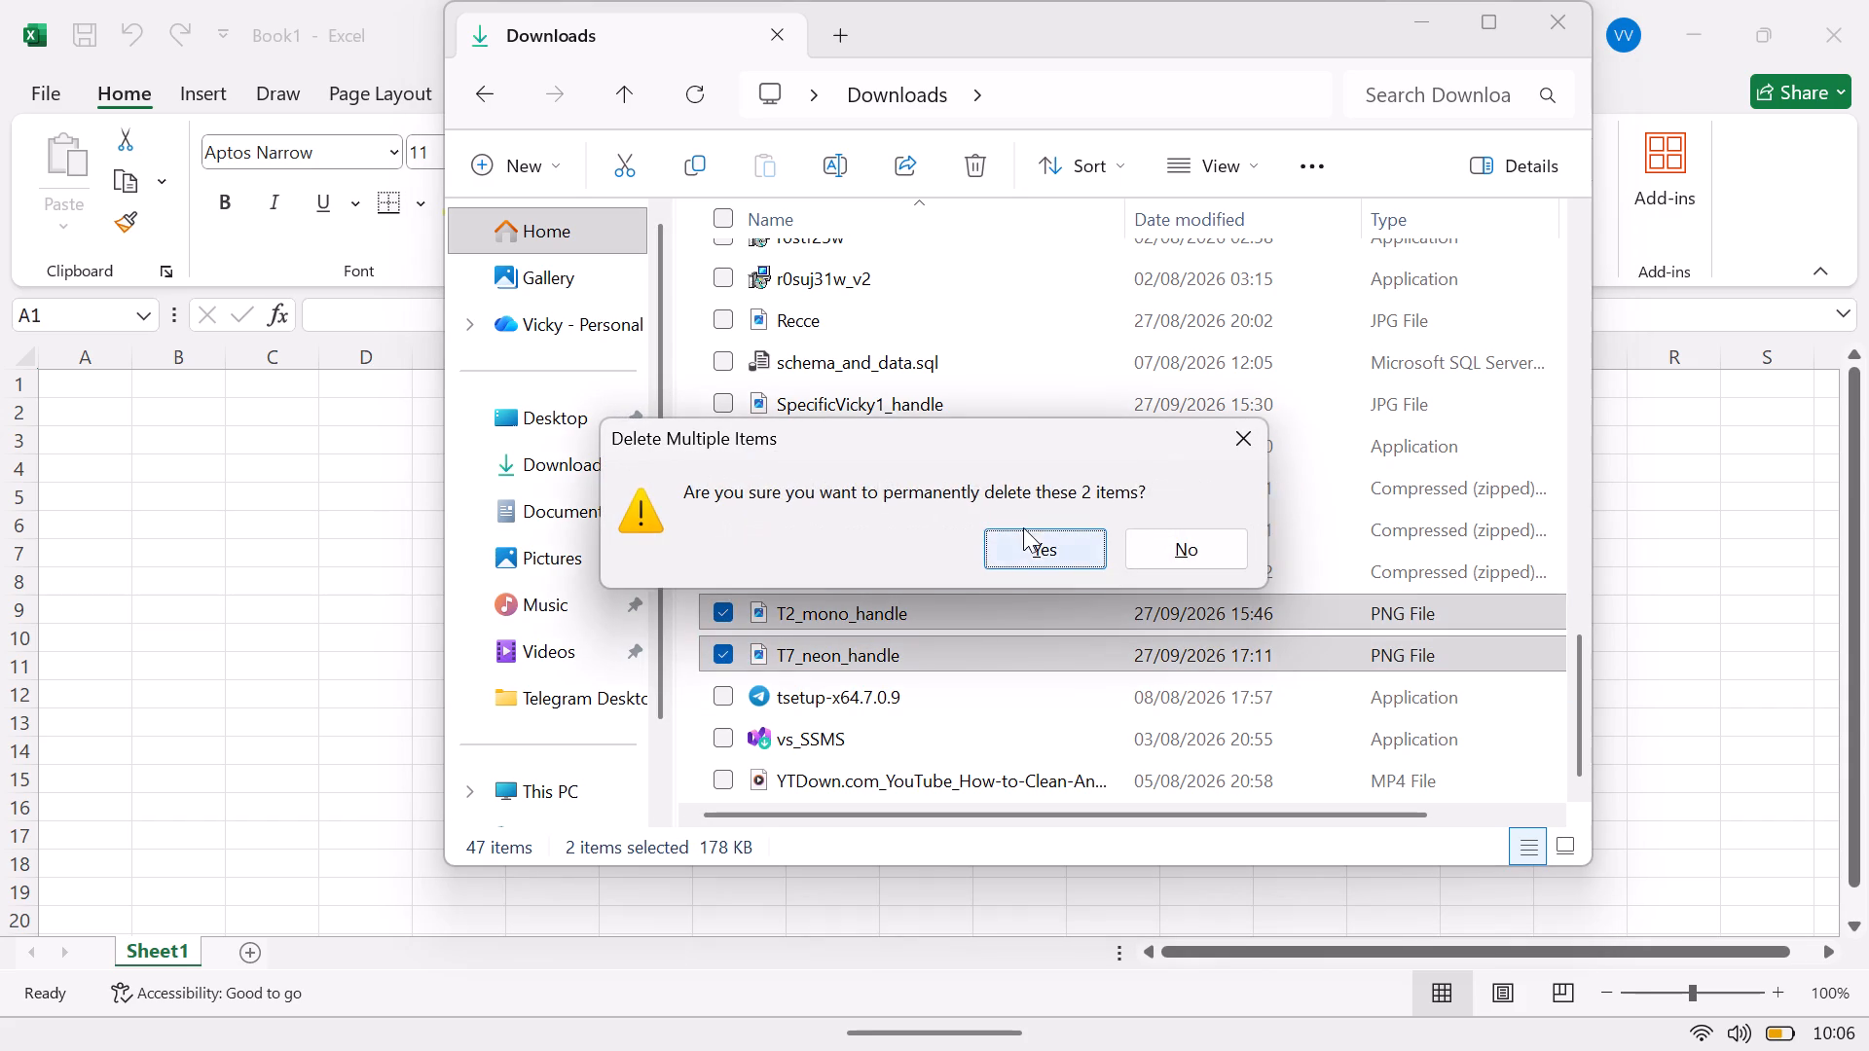
left_click(1029, 542)
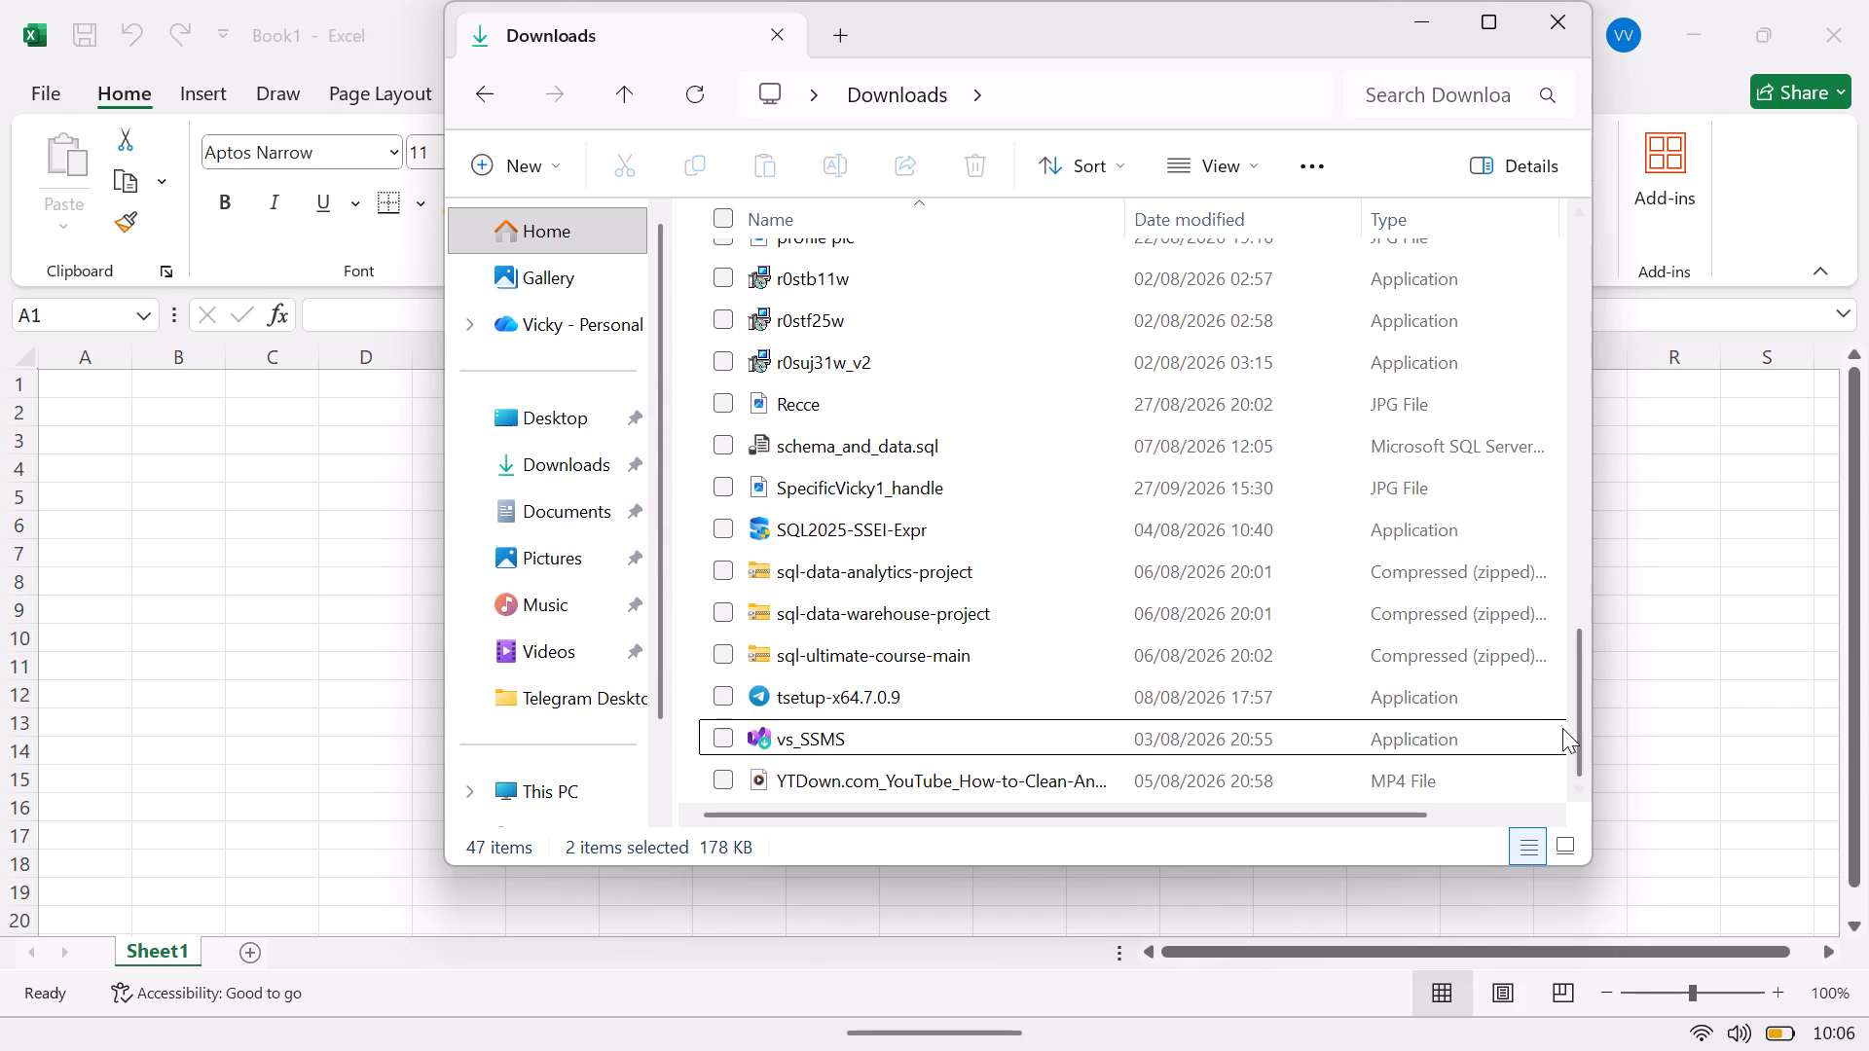
left_click_drag(1580, 738, 1581, 704)
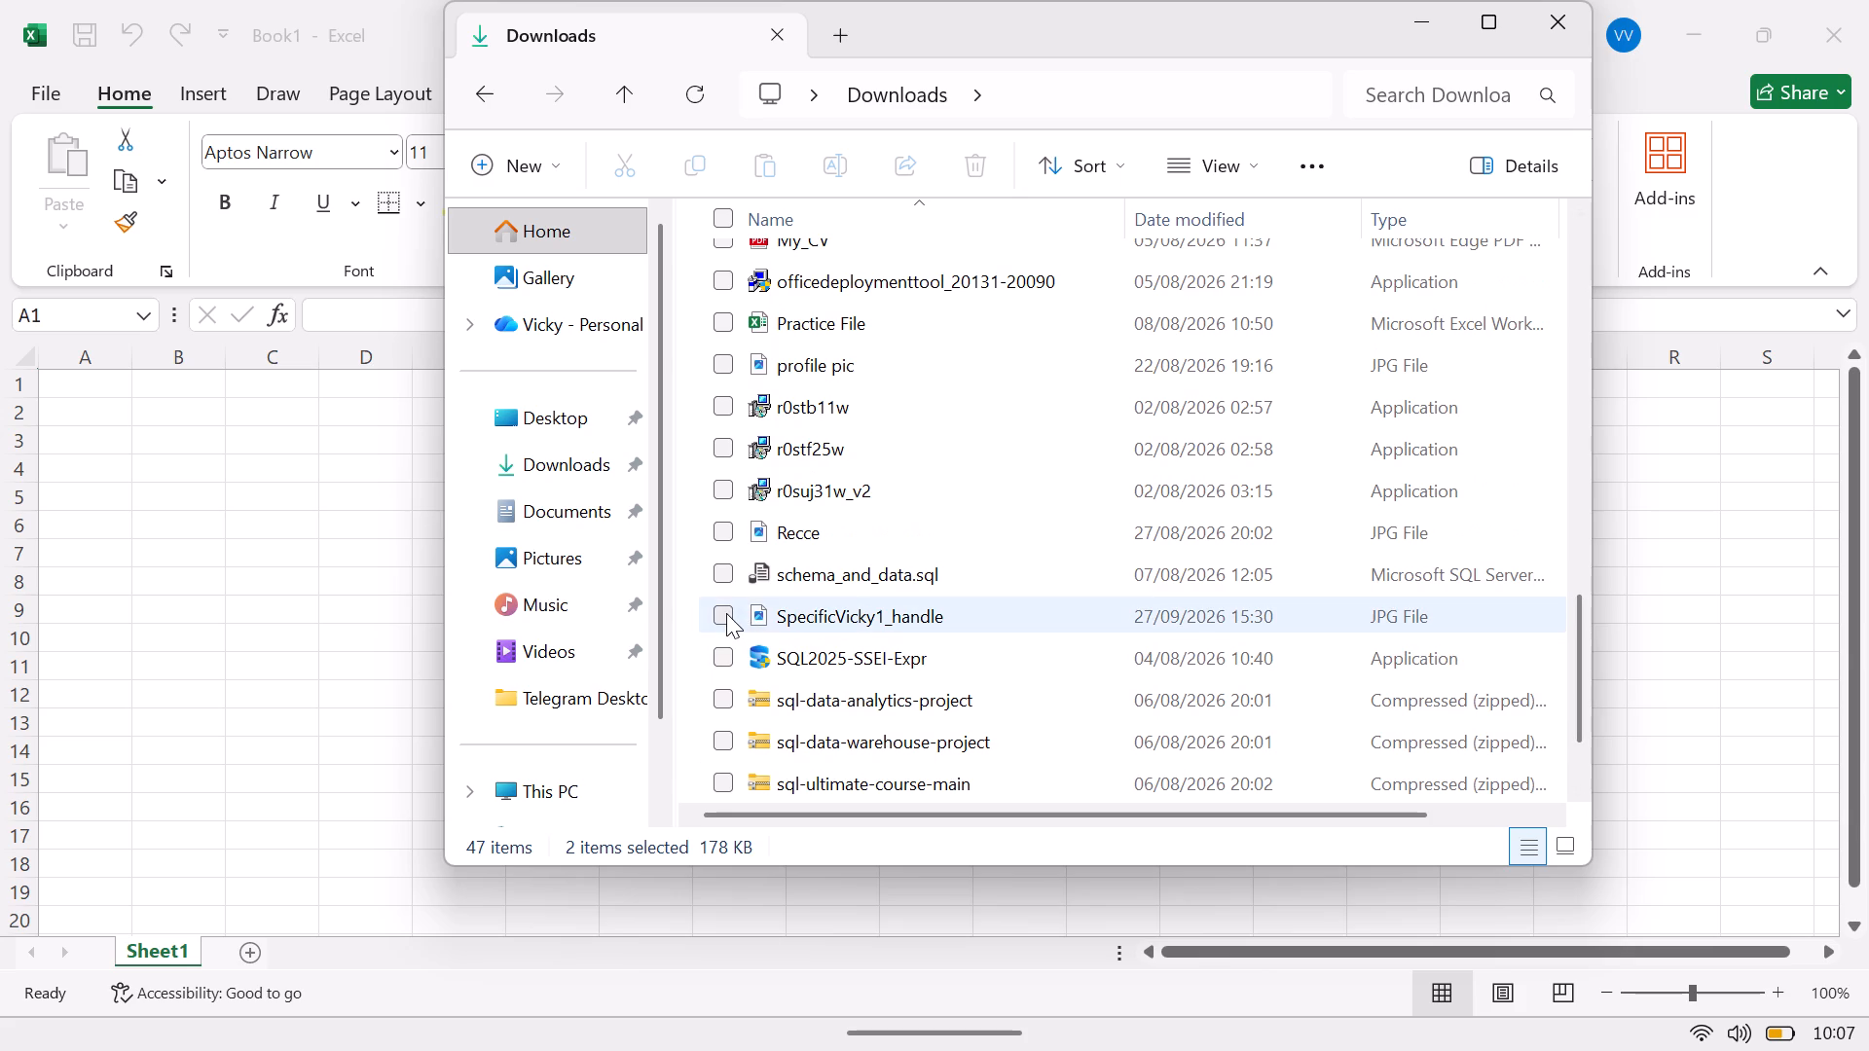
left_click(726, 613)
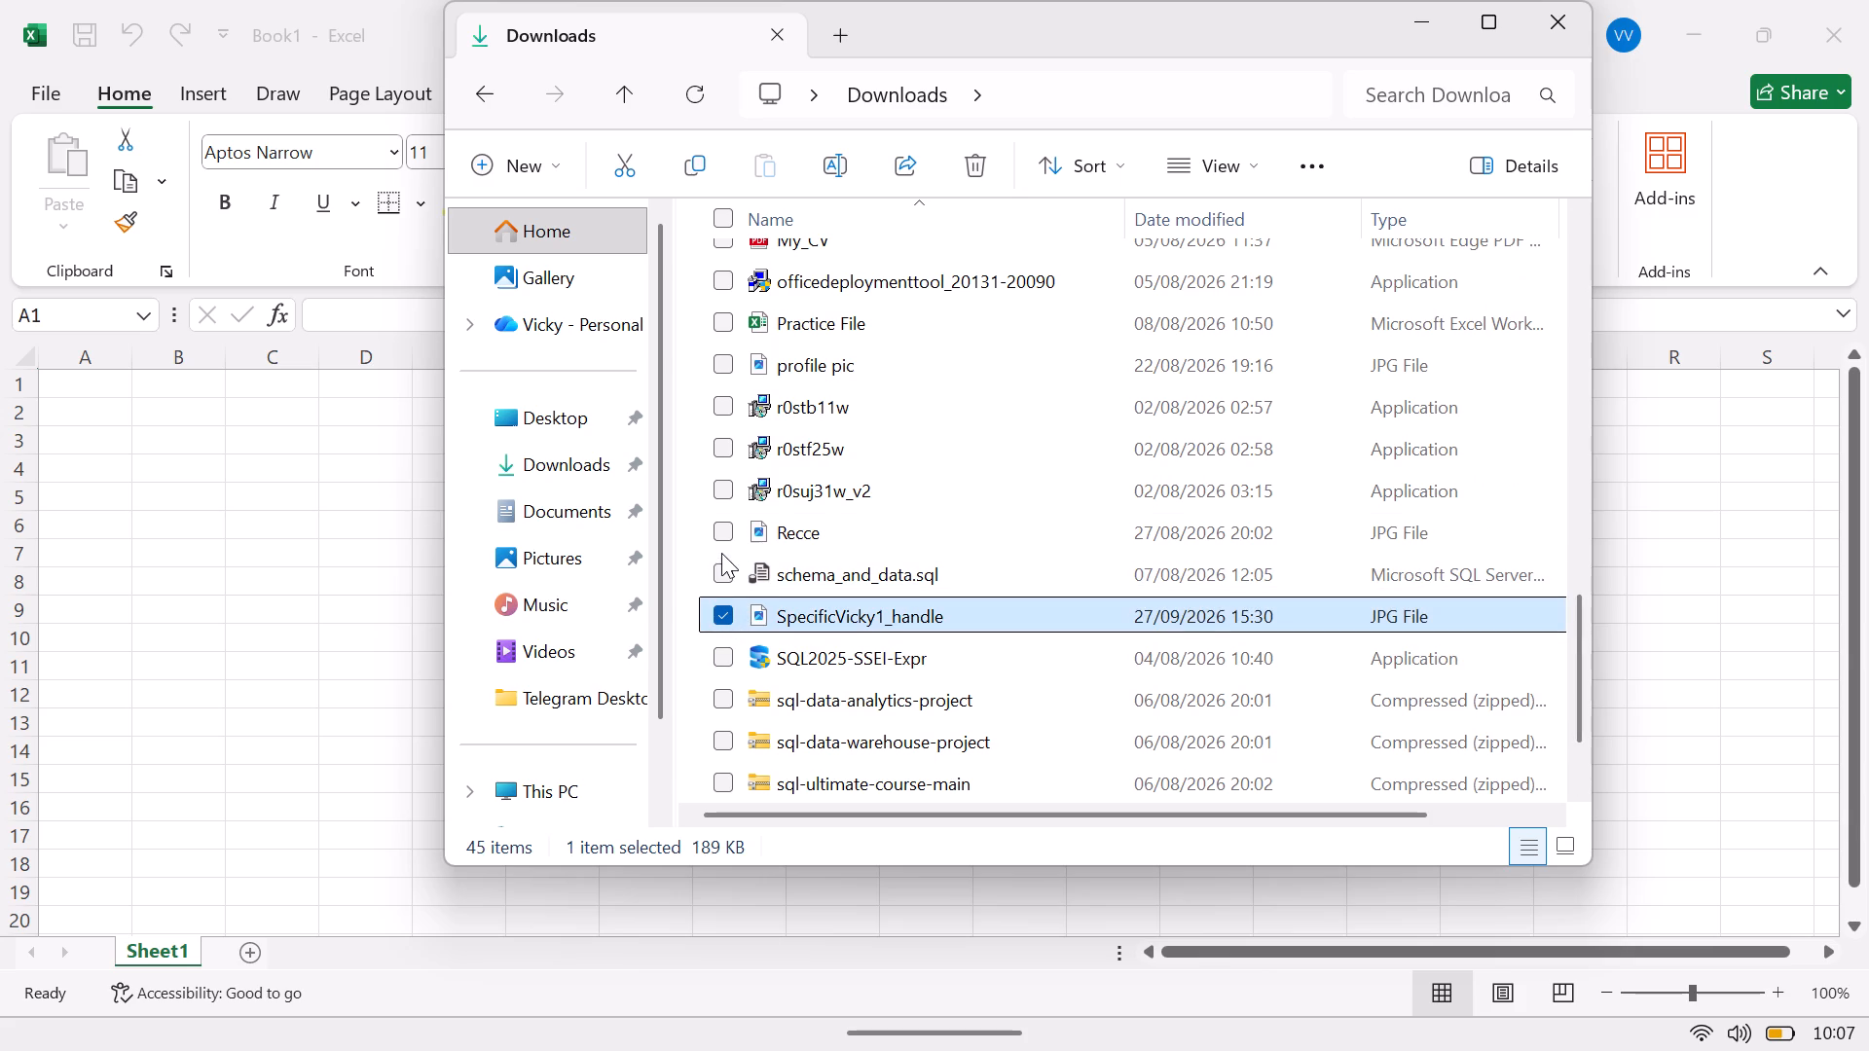
left_click(721, 543)
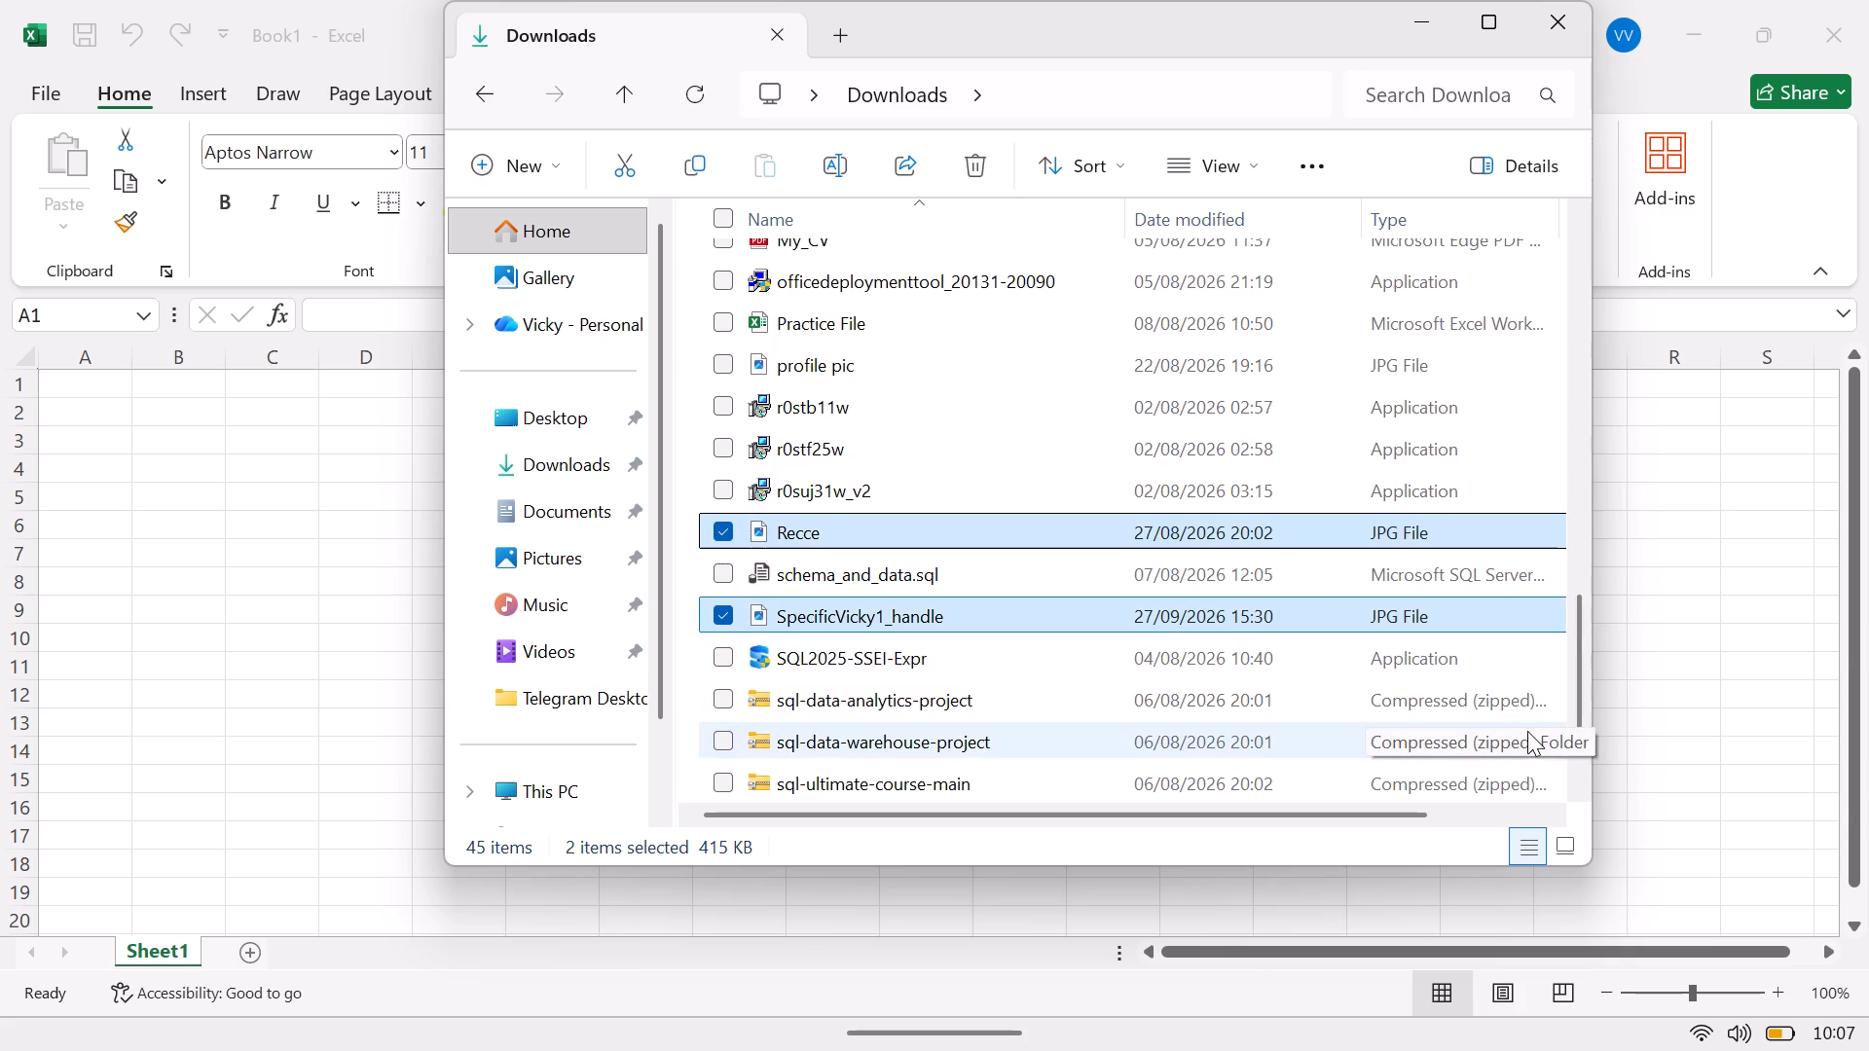
left_click_drag(1574, 710, 1577, 598)
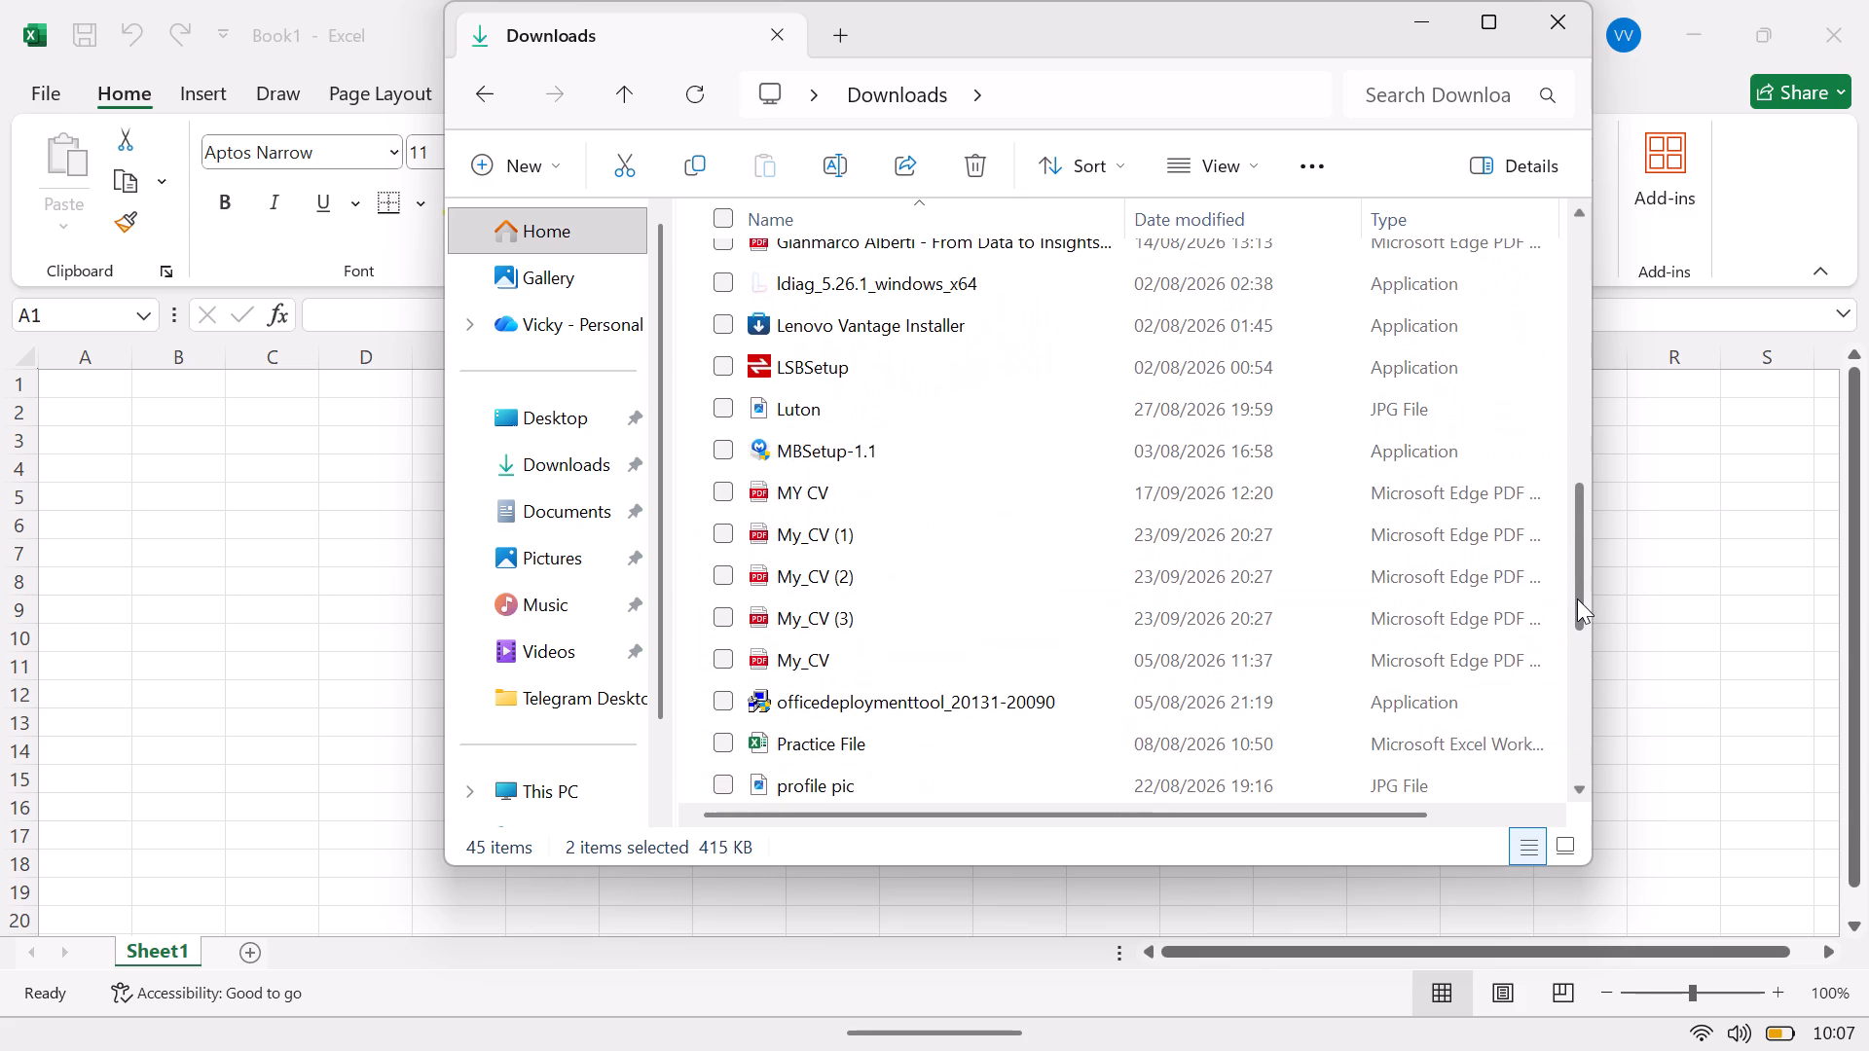
left_click_drag(1577, 598, 1578, 598)
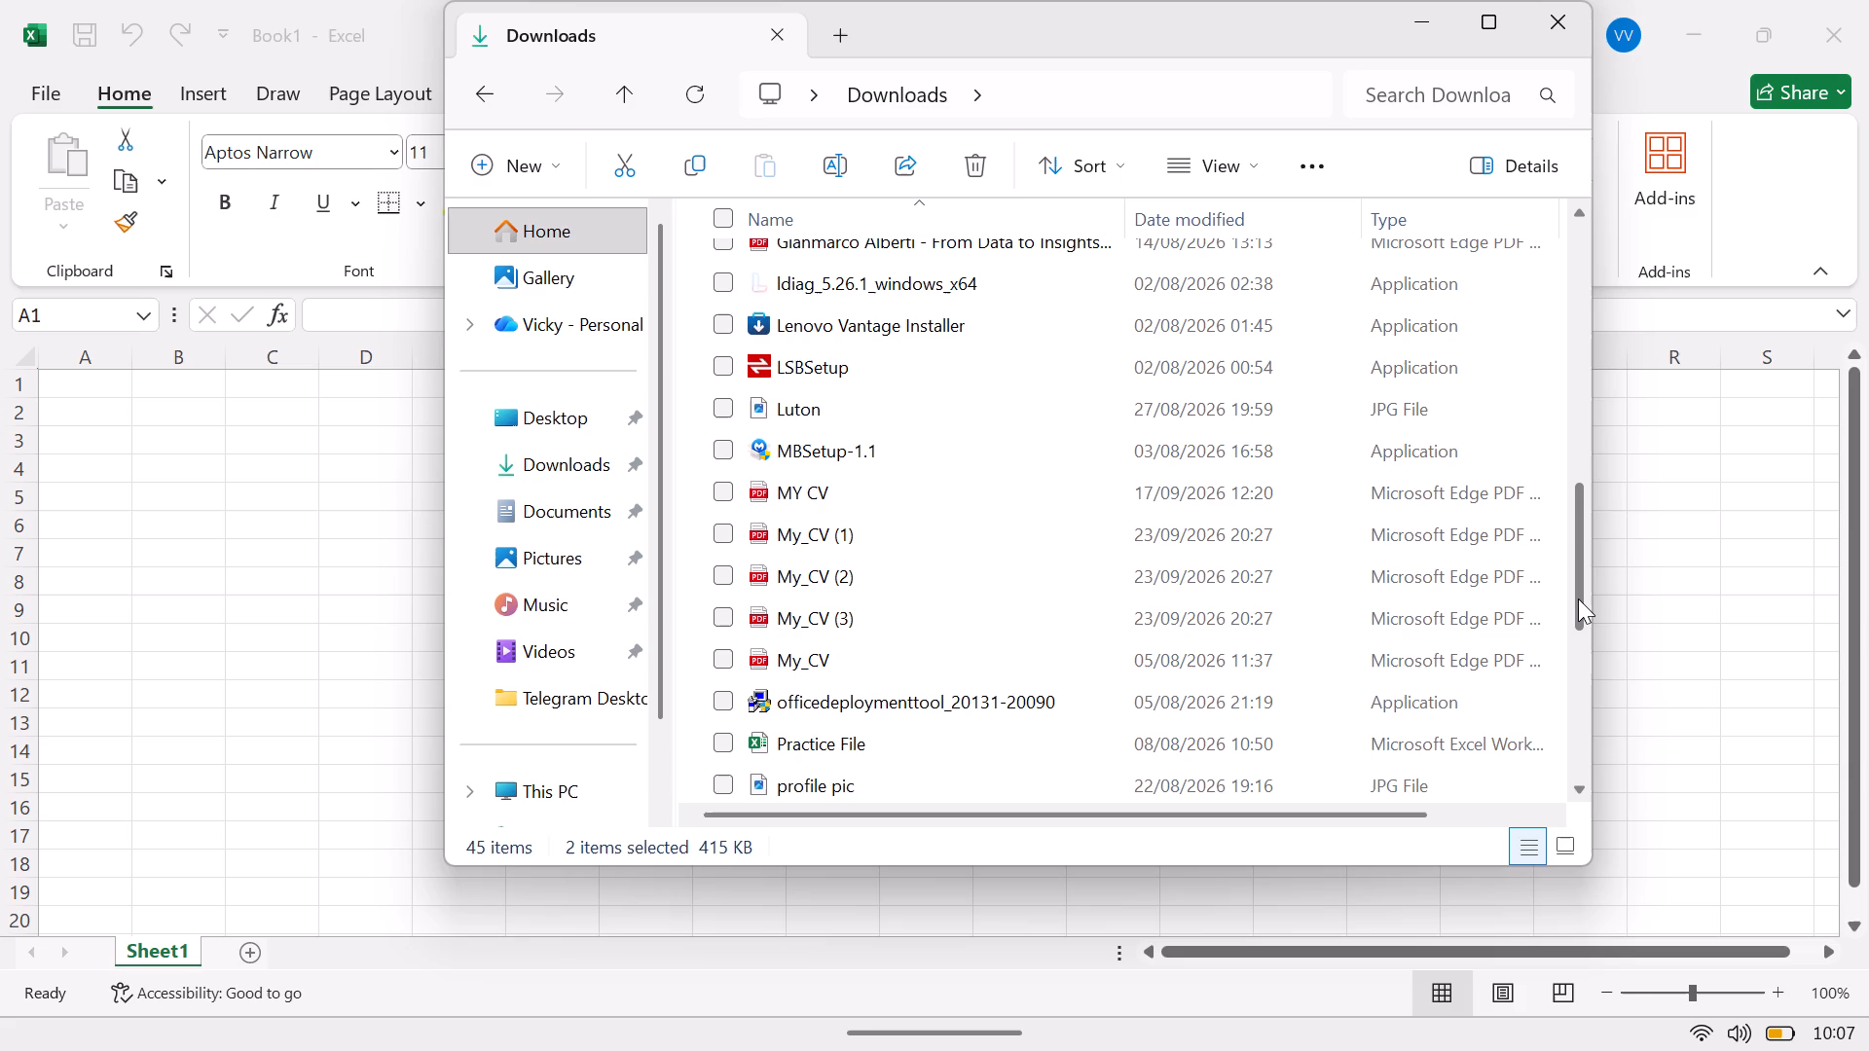
left_click_drag(1578, 598, 1585, 521)
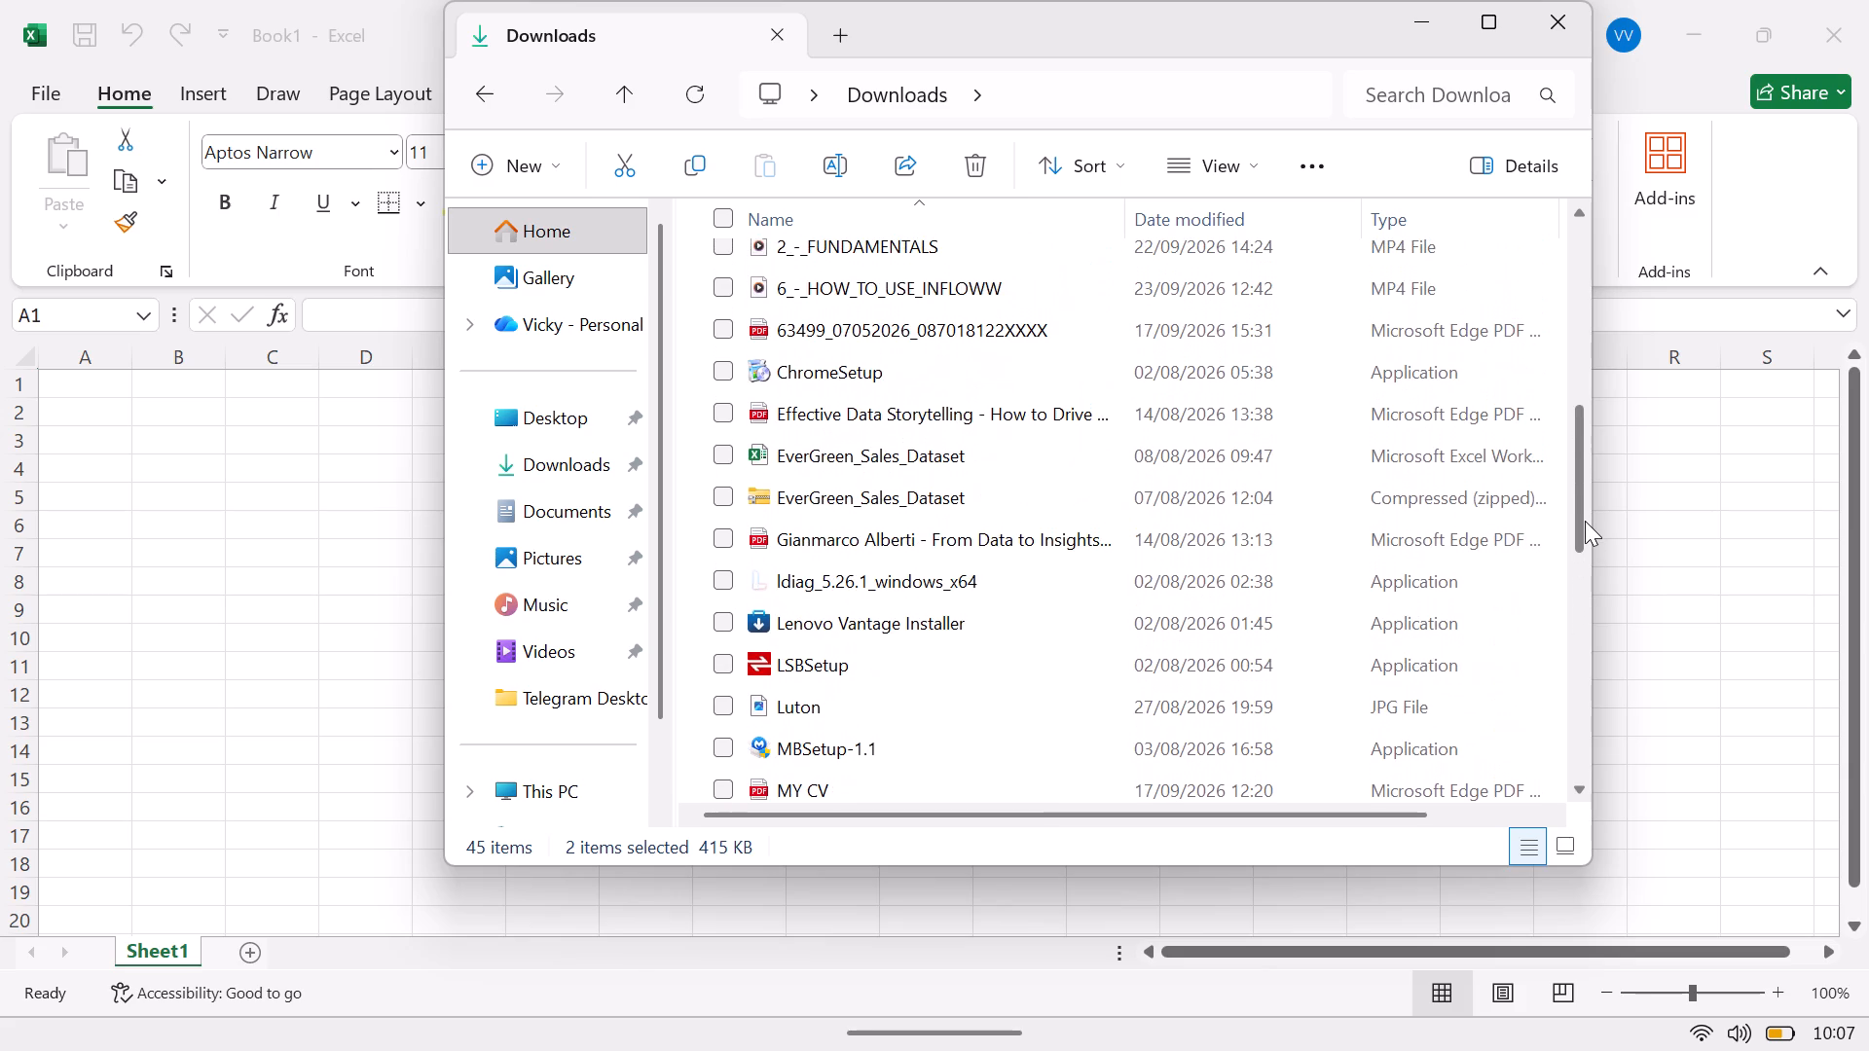
left_click_drag(1585, 521, 1581, 495)
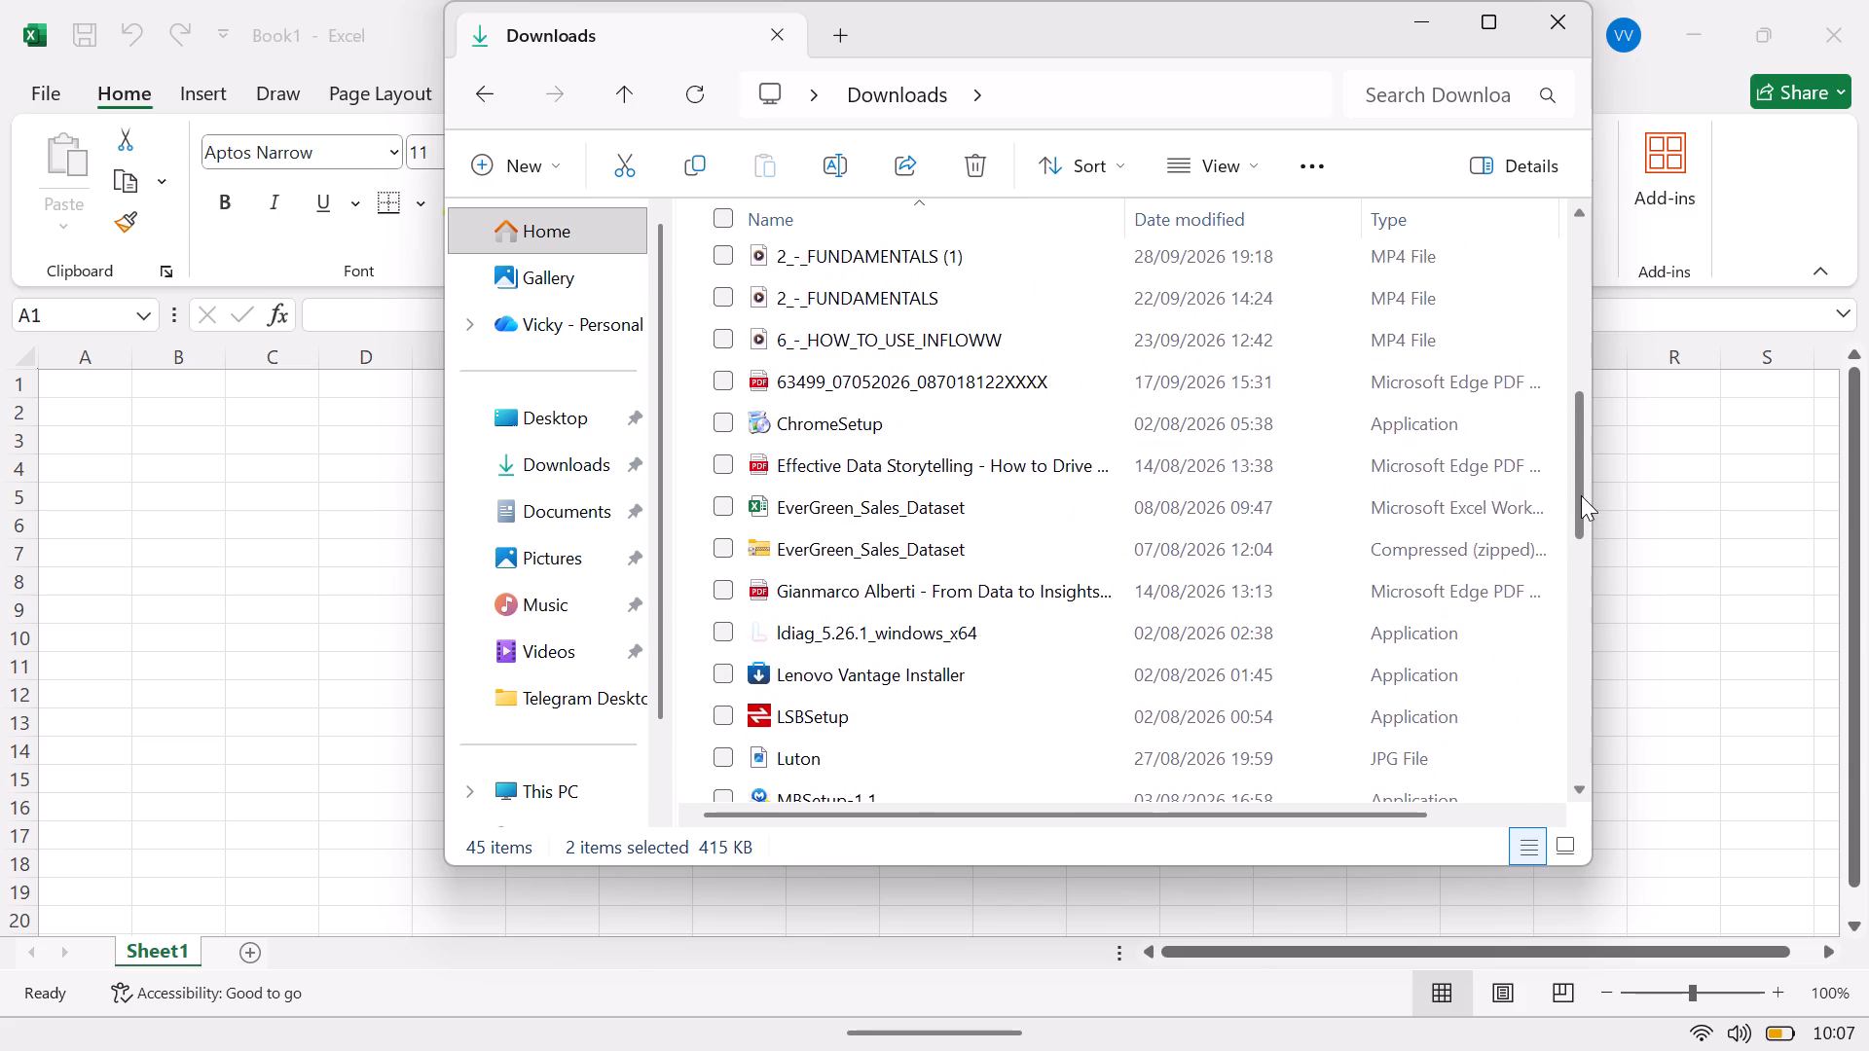
left_click_drag(1581, 495, 1581, 483)
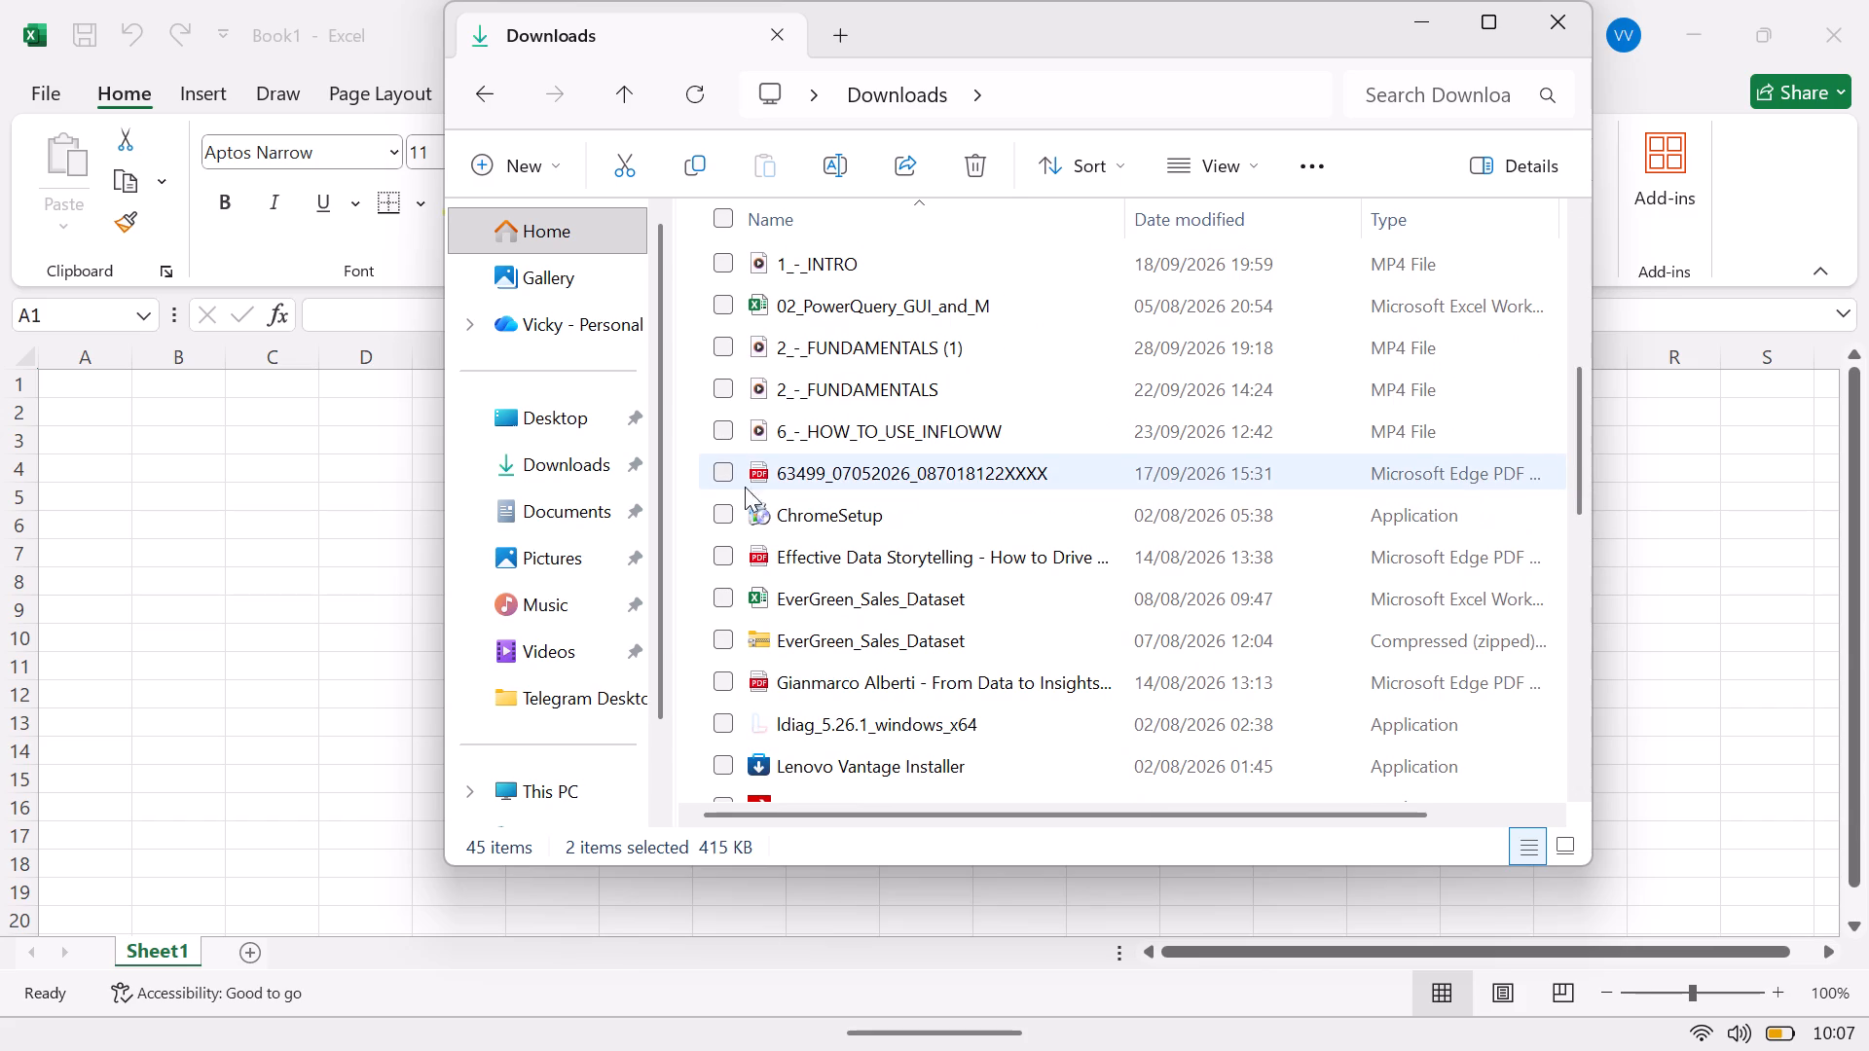
left_click(730, 481)
key("shift+Delete")
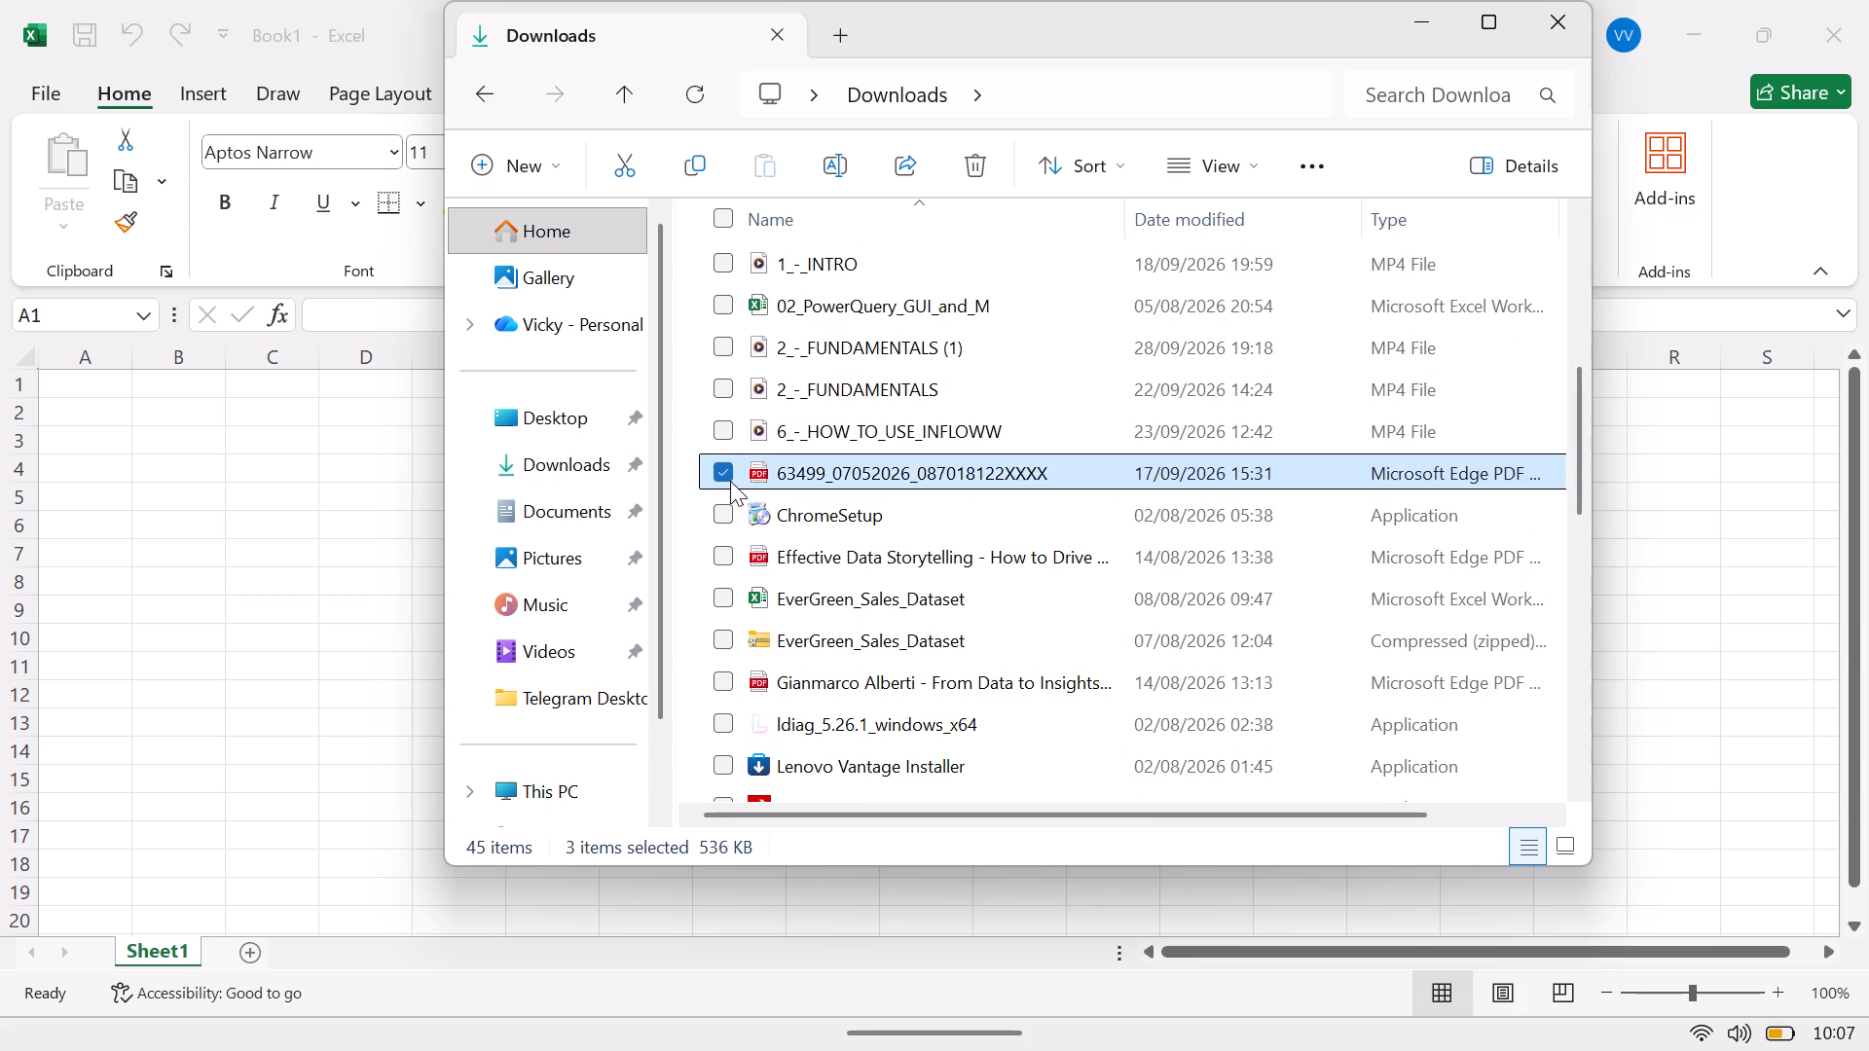
left_click(1087, 550)
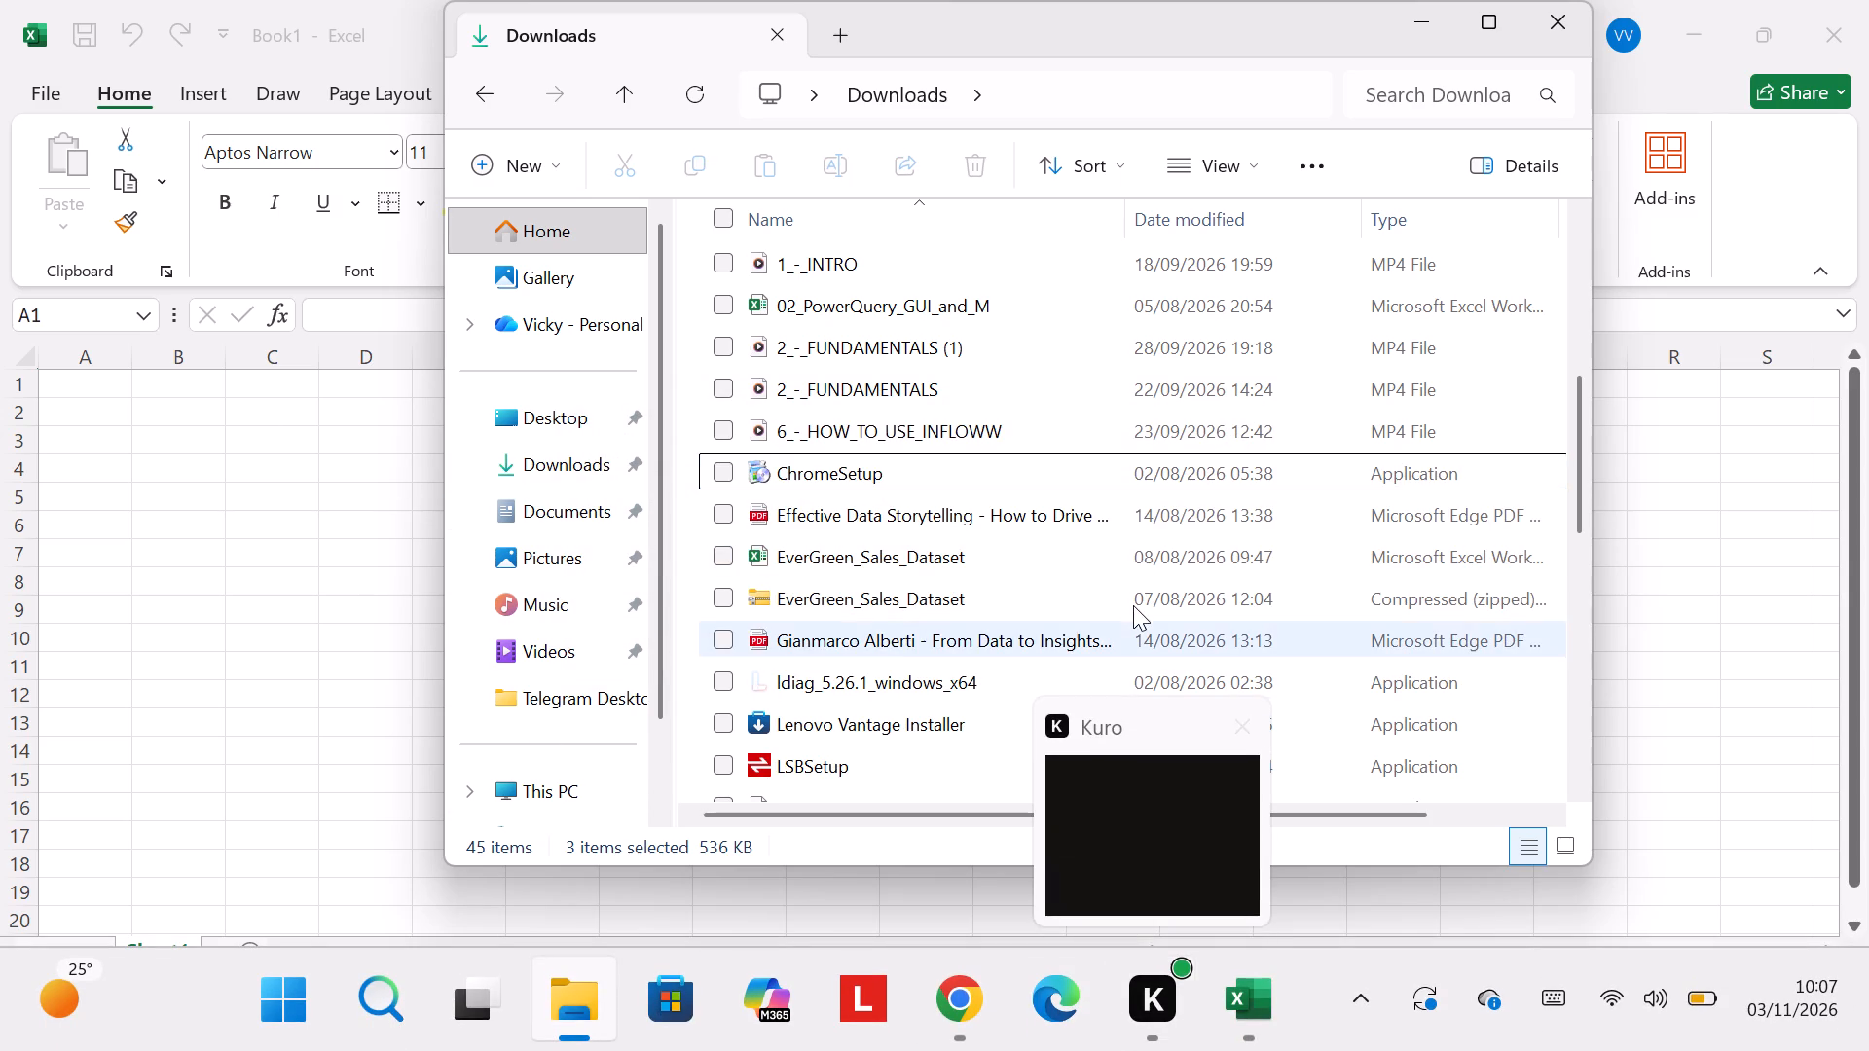
Switch to the blank Excel workbook Book1 and start a data import from a file.
left_click_drag(1585, 456, 1564, 247)
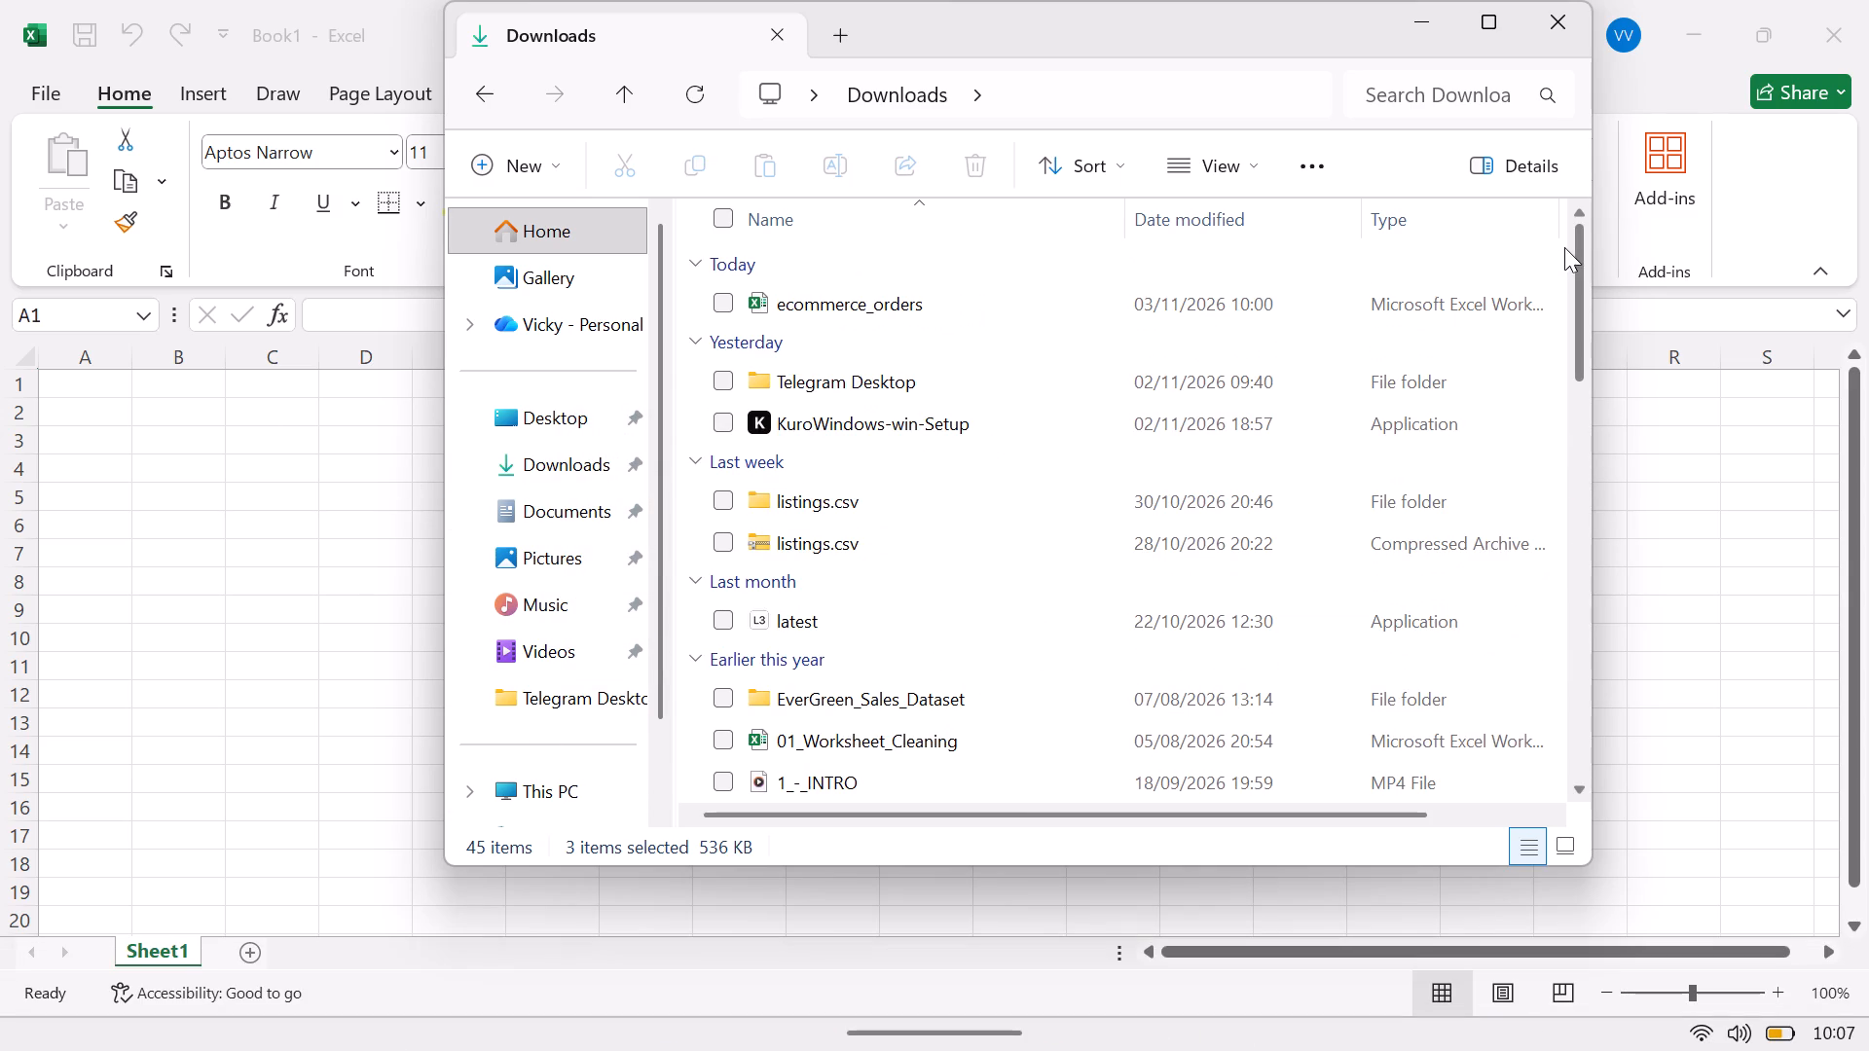
left_click_drag(1564, 247, 1531, 159)
left_click(348, 528)
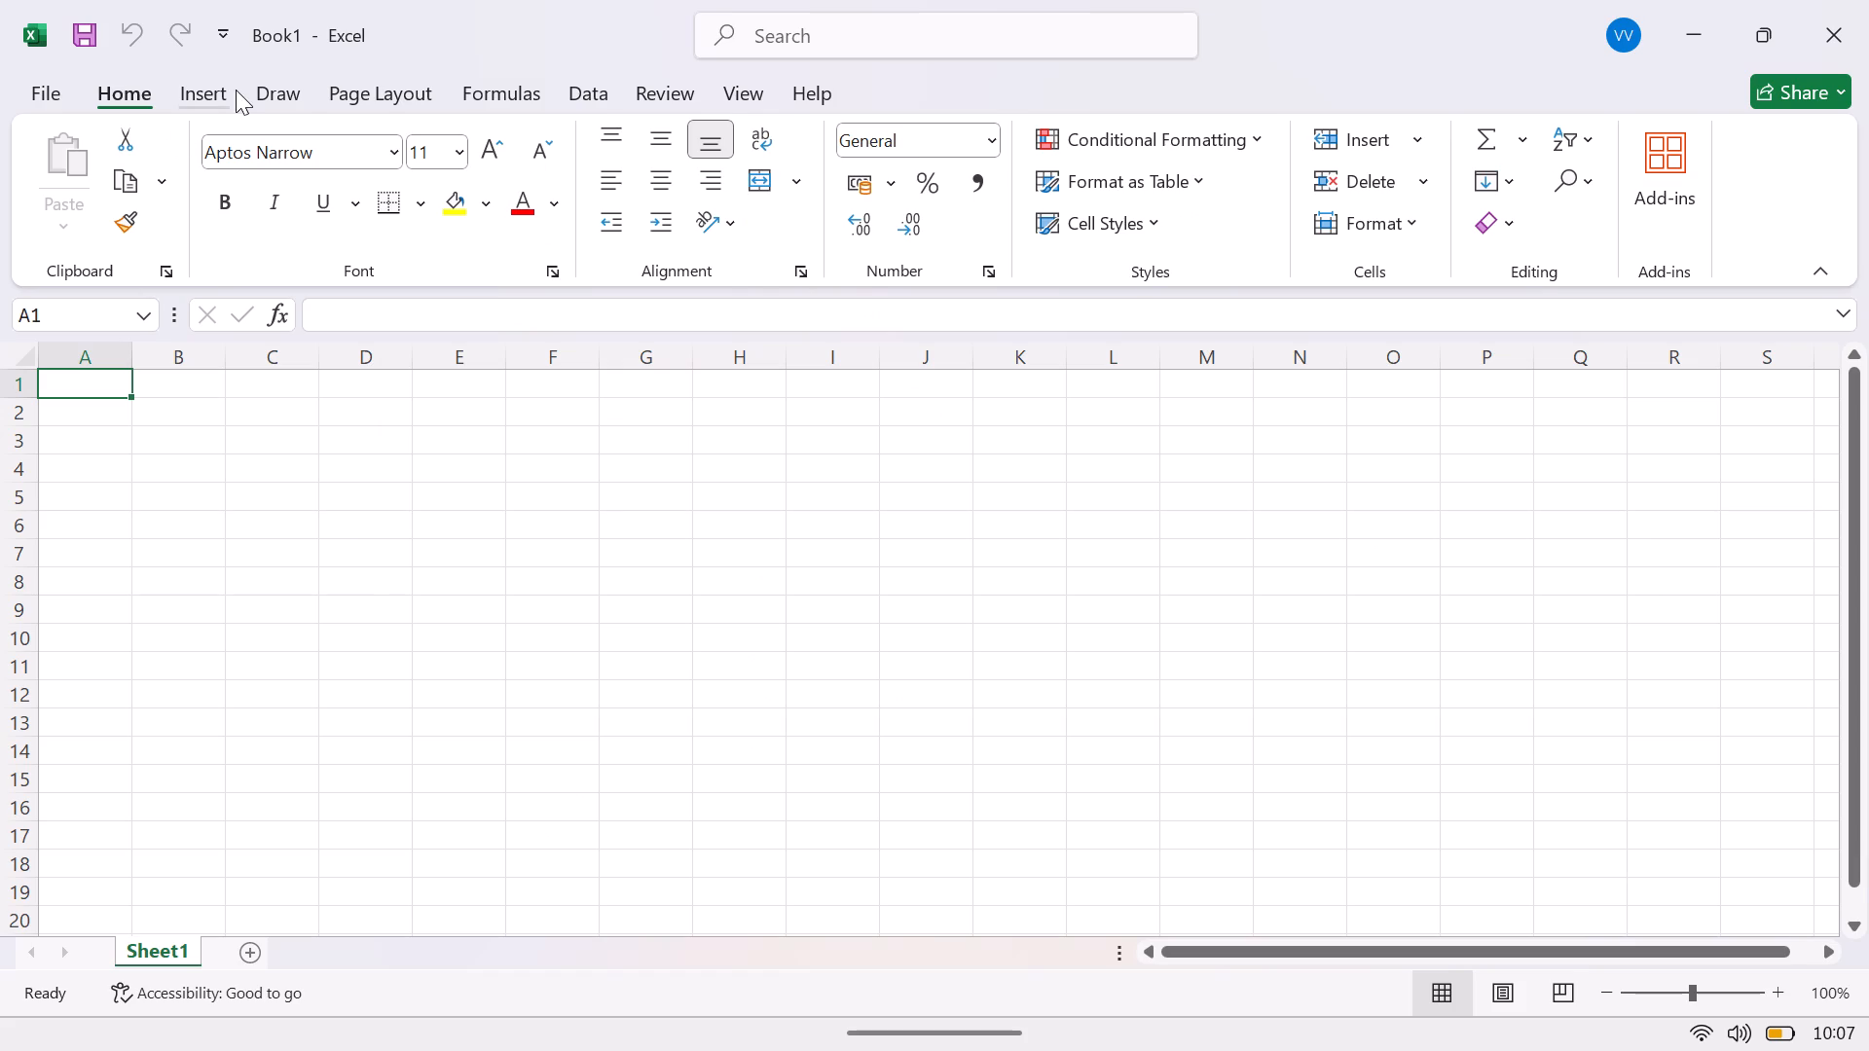
left_click(587, 96)
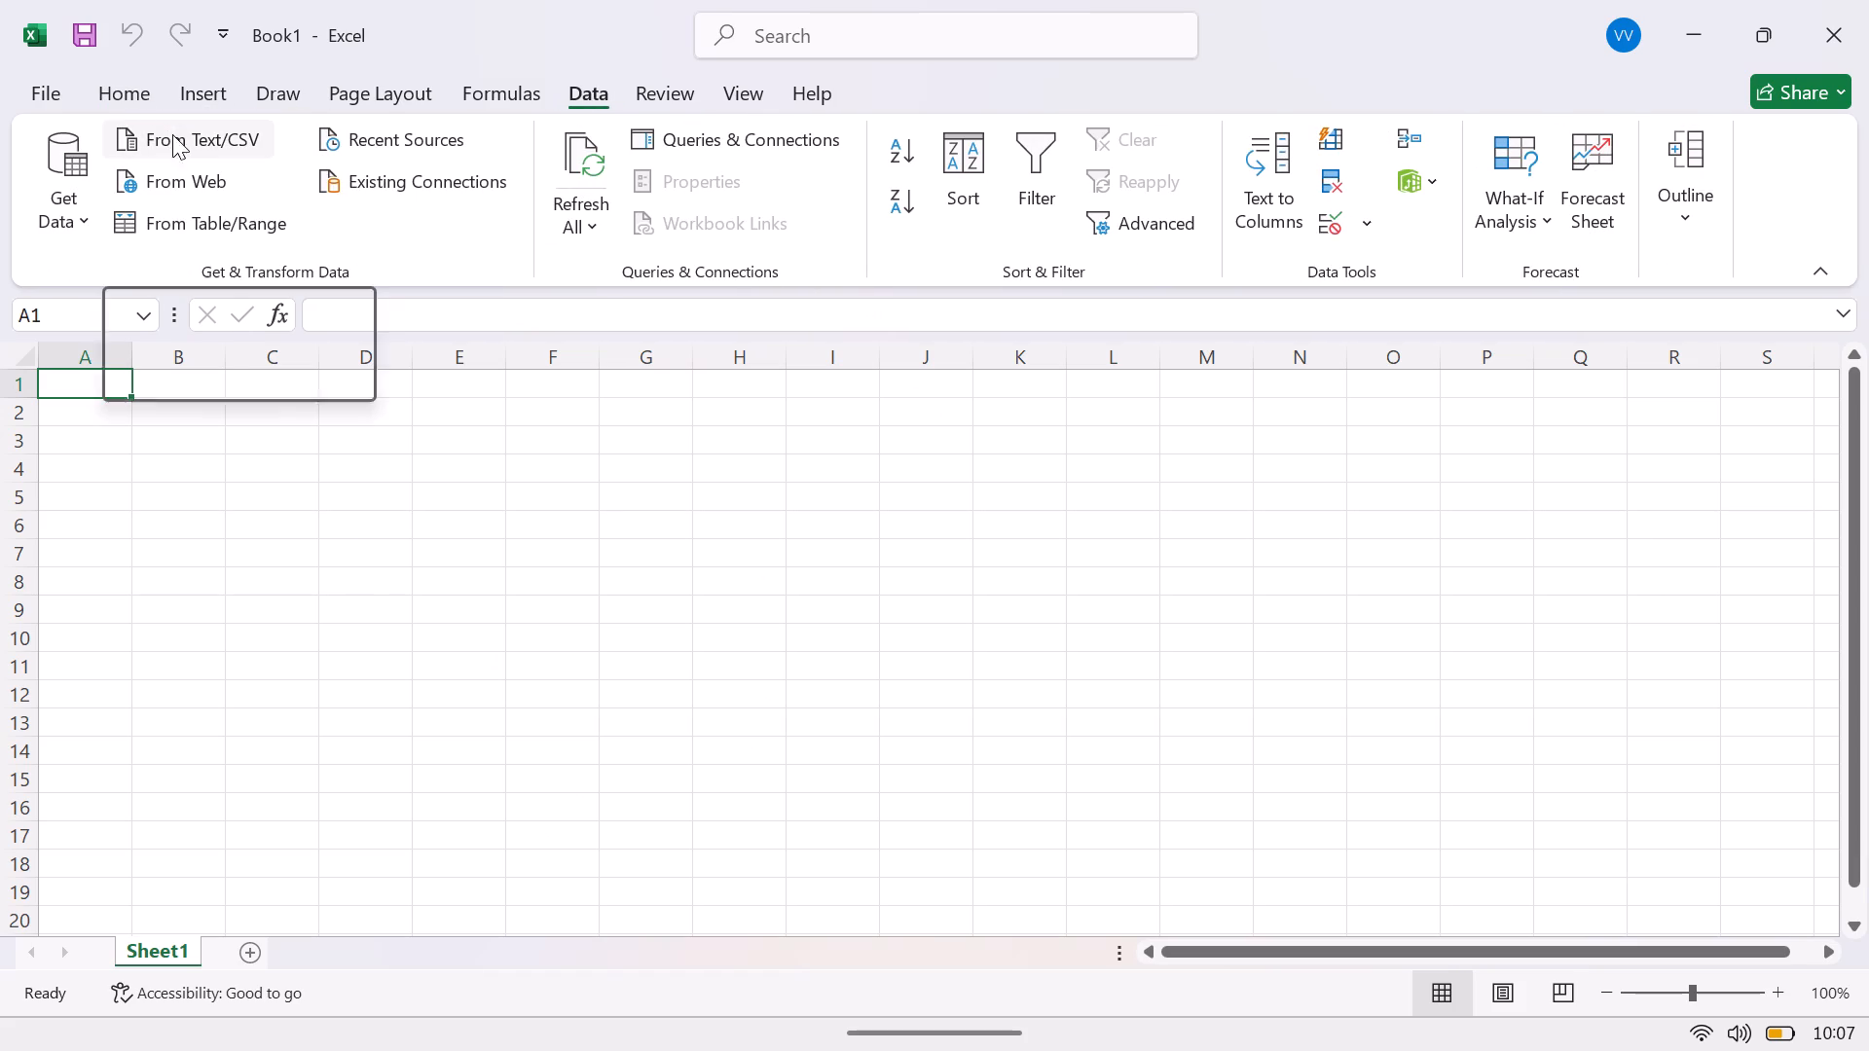
left_click(86, 216)
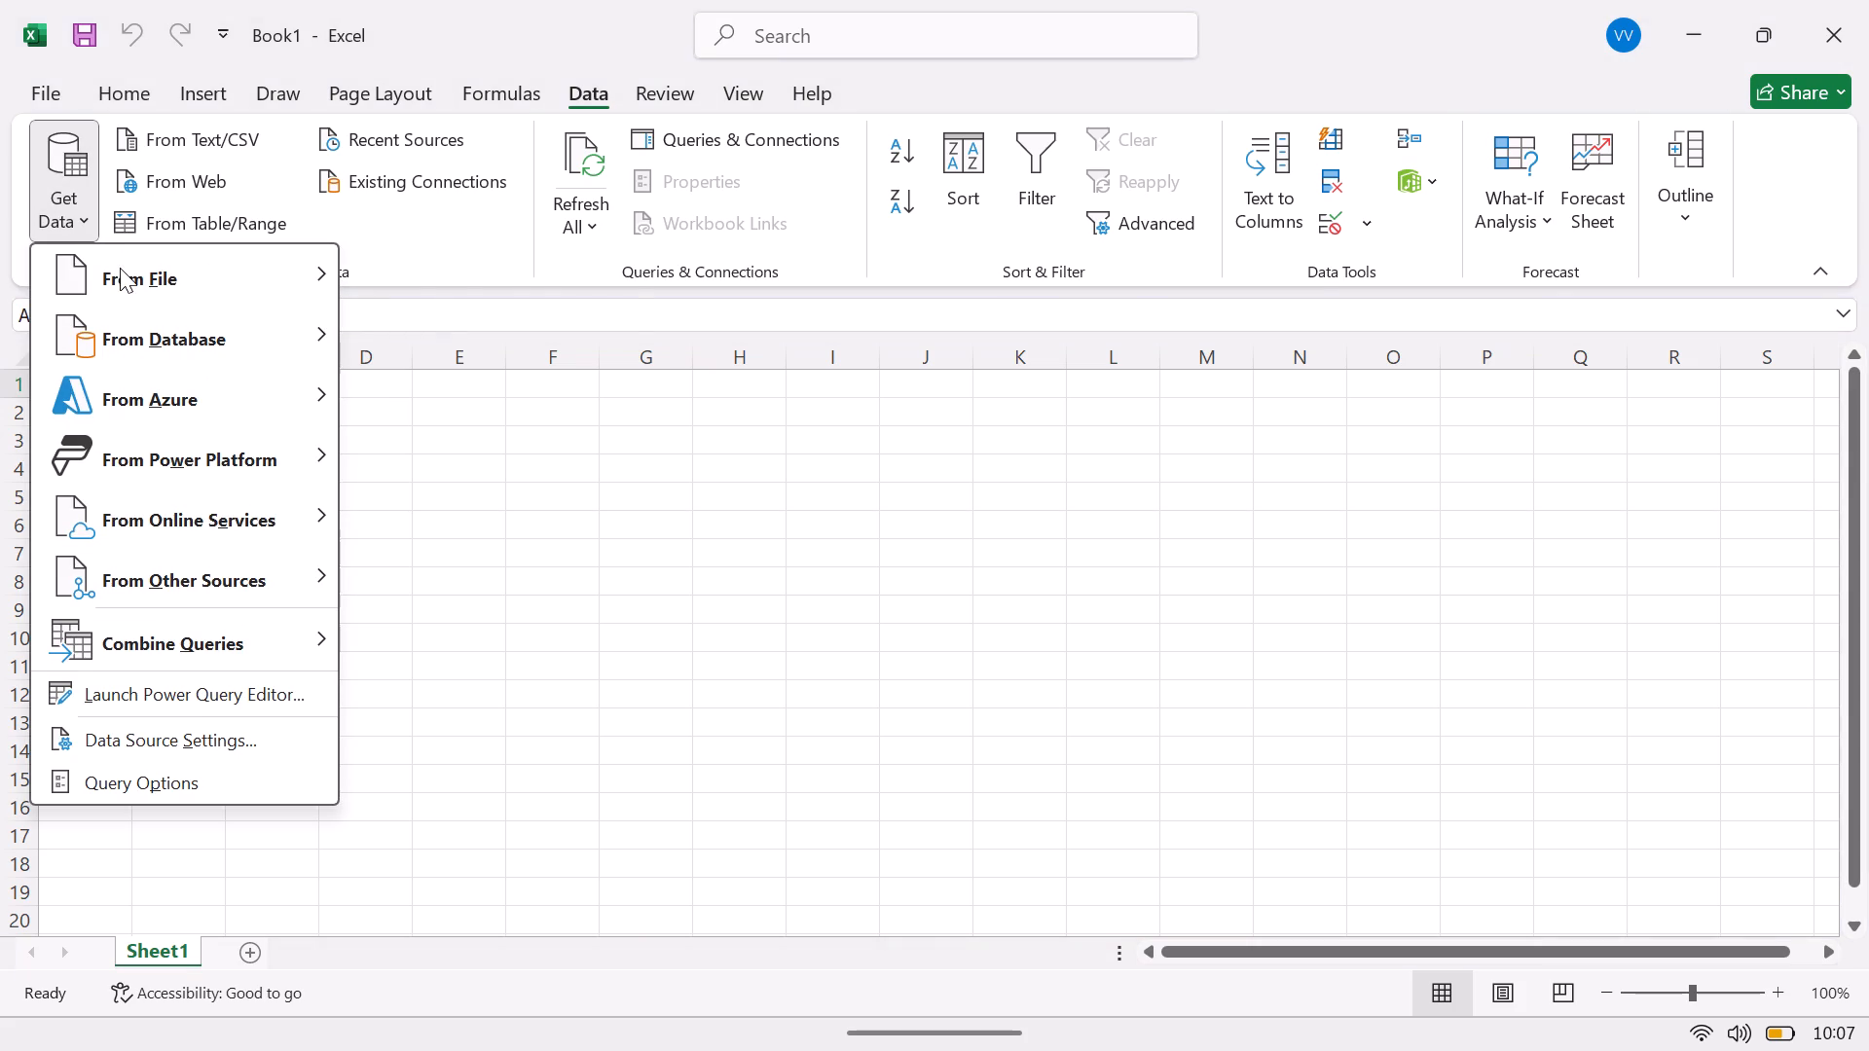
left_click(436, 274)
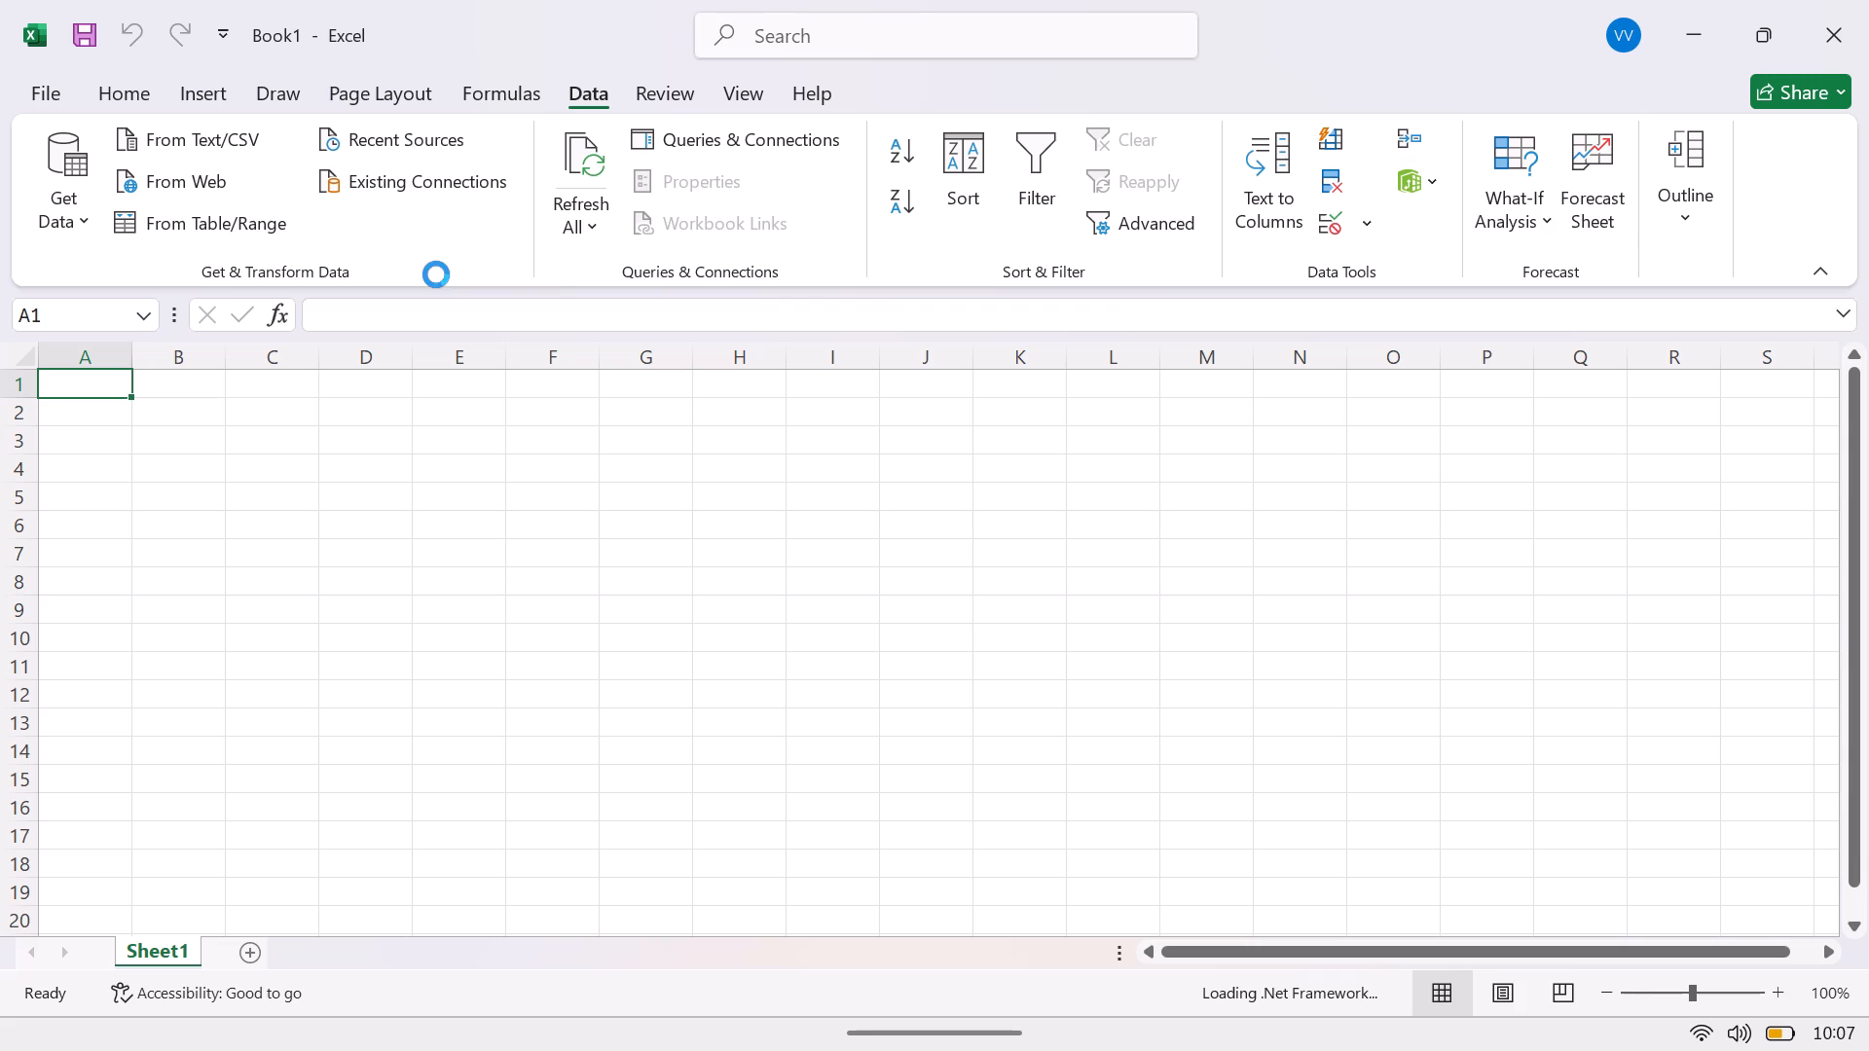
left_click(573, 479)
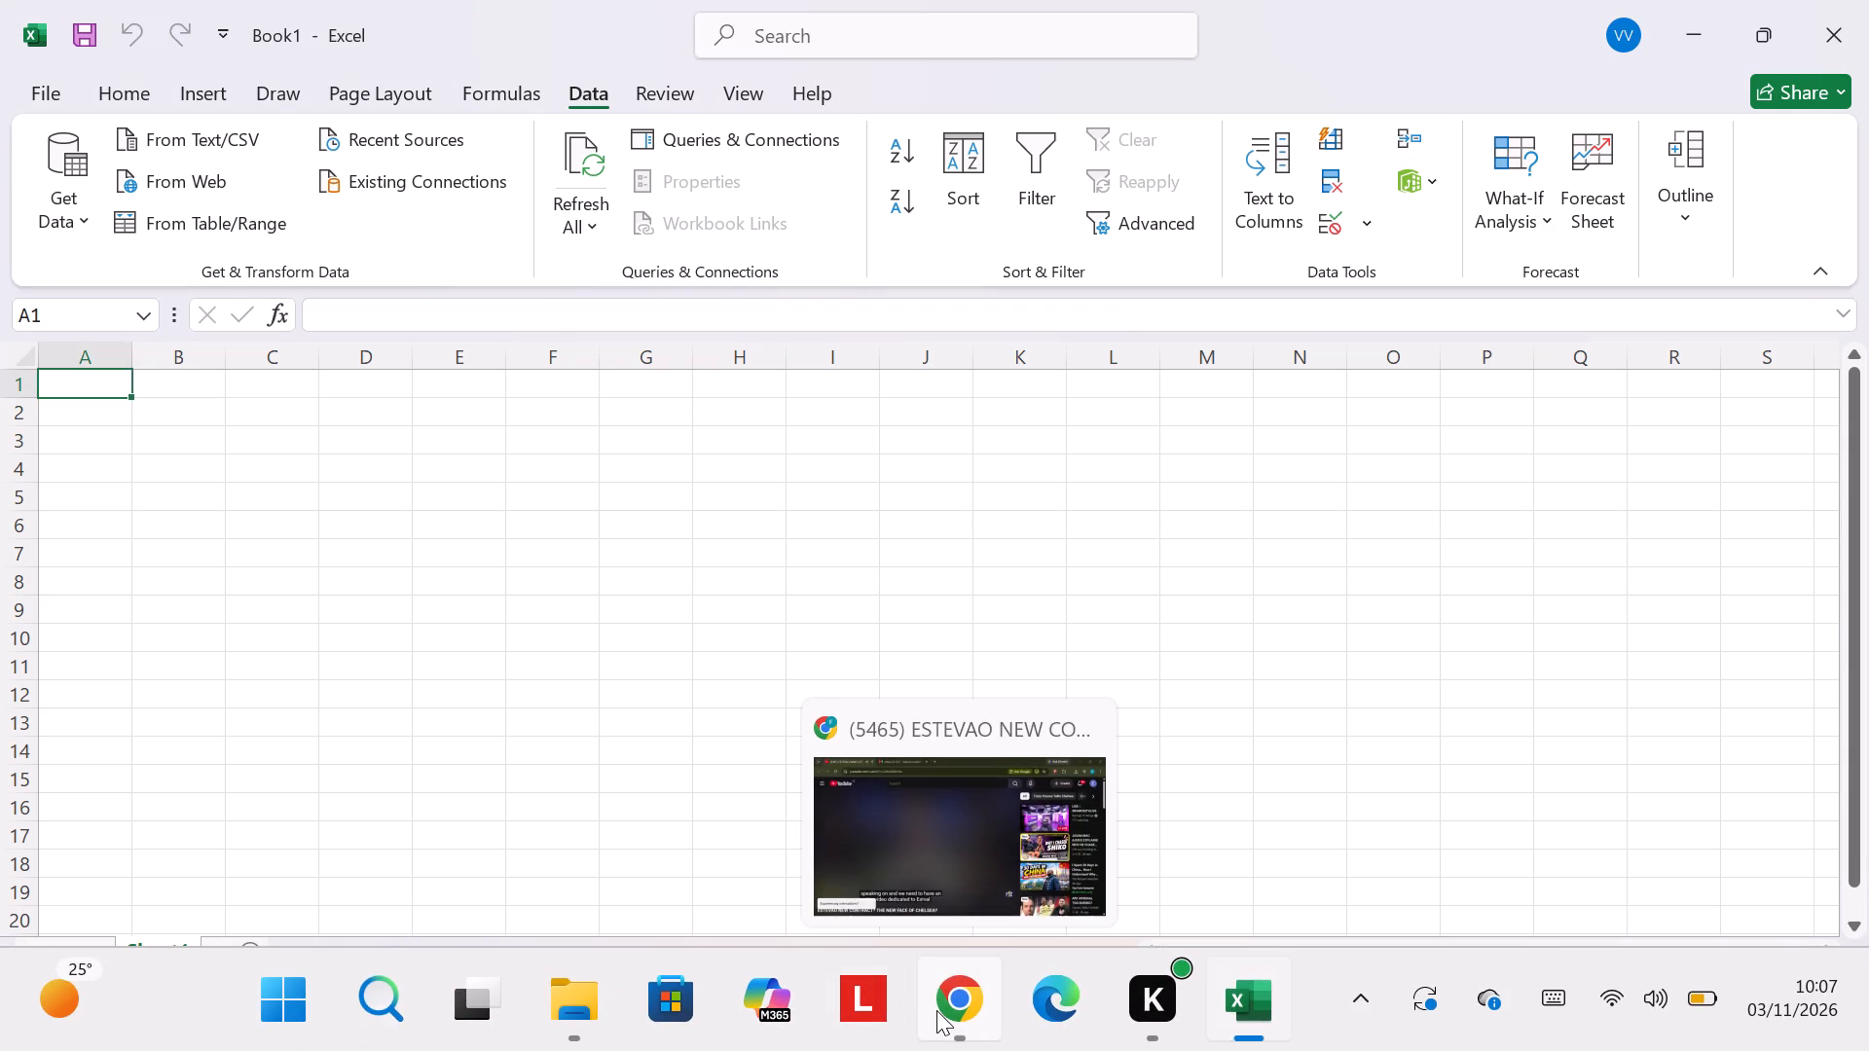
Switch to the Chrome window with the YouTube video.
left_click(938, 836)
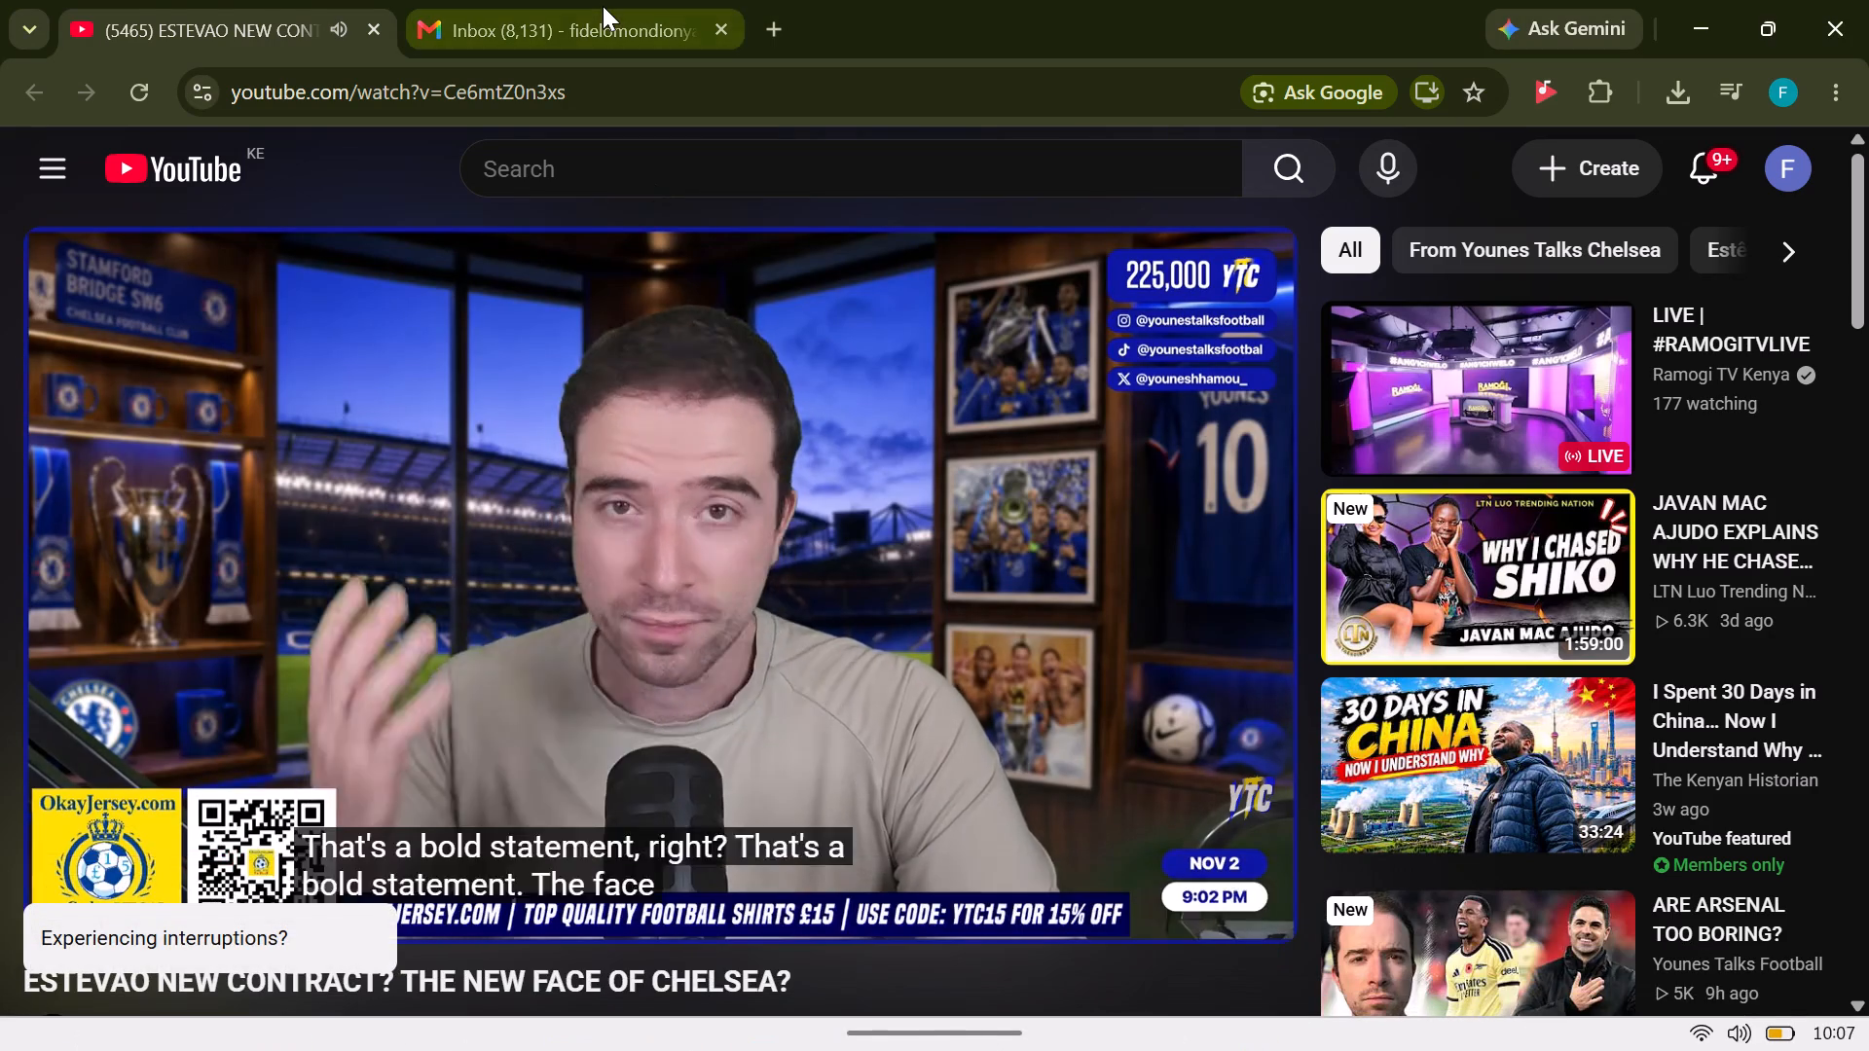
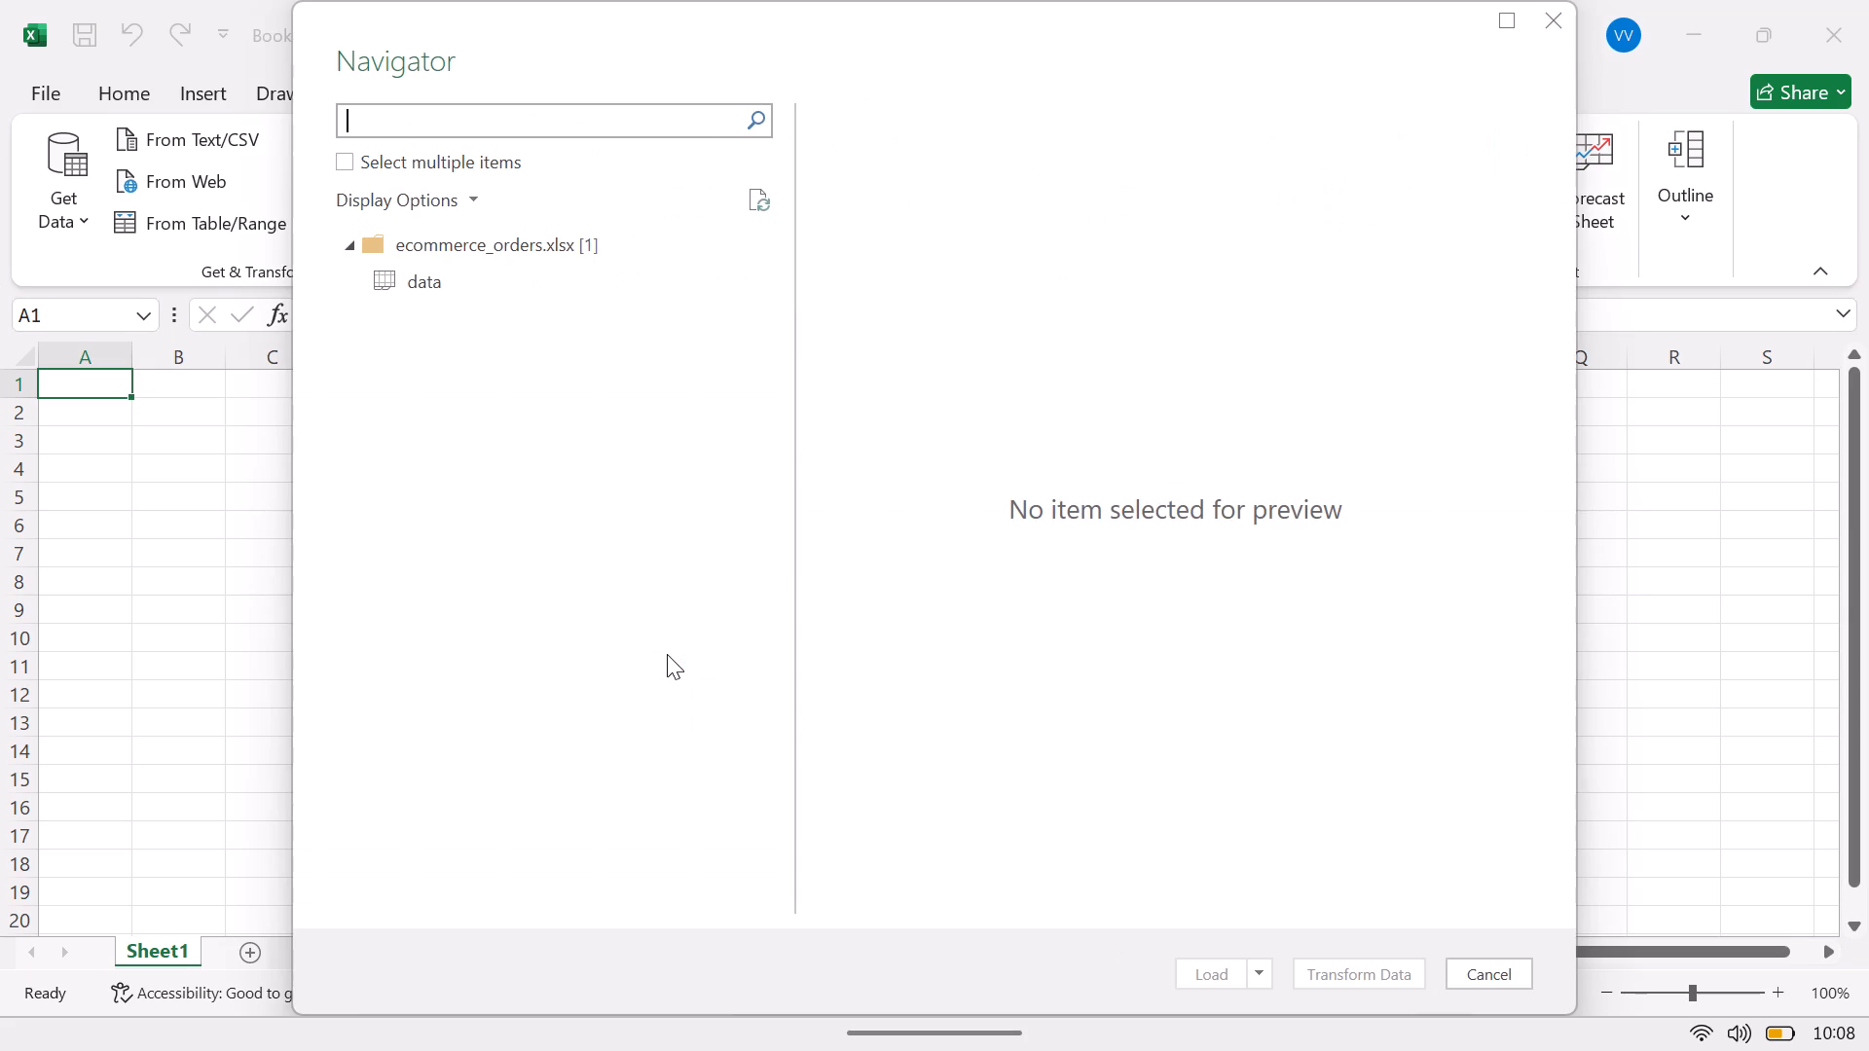
Select the data sheet of ecommerce_orders.xlsx and open it for transformation in Power Query instead of loading it directly.
left_click(434, 252)
left_click(422, 282)
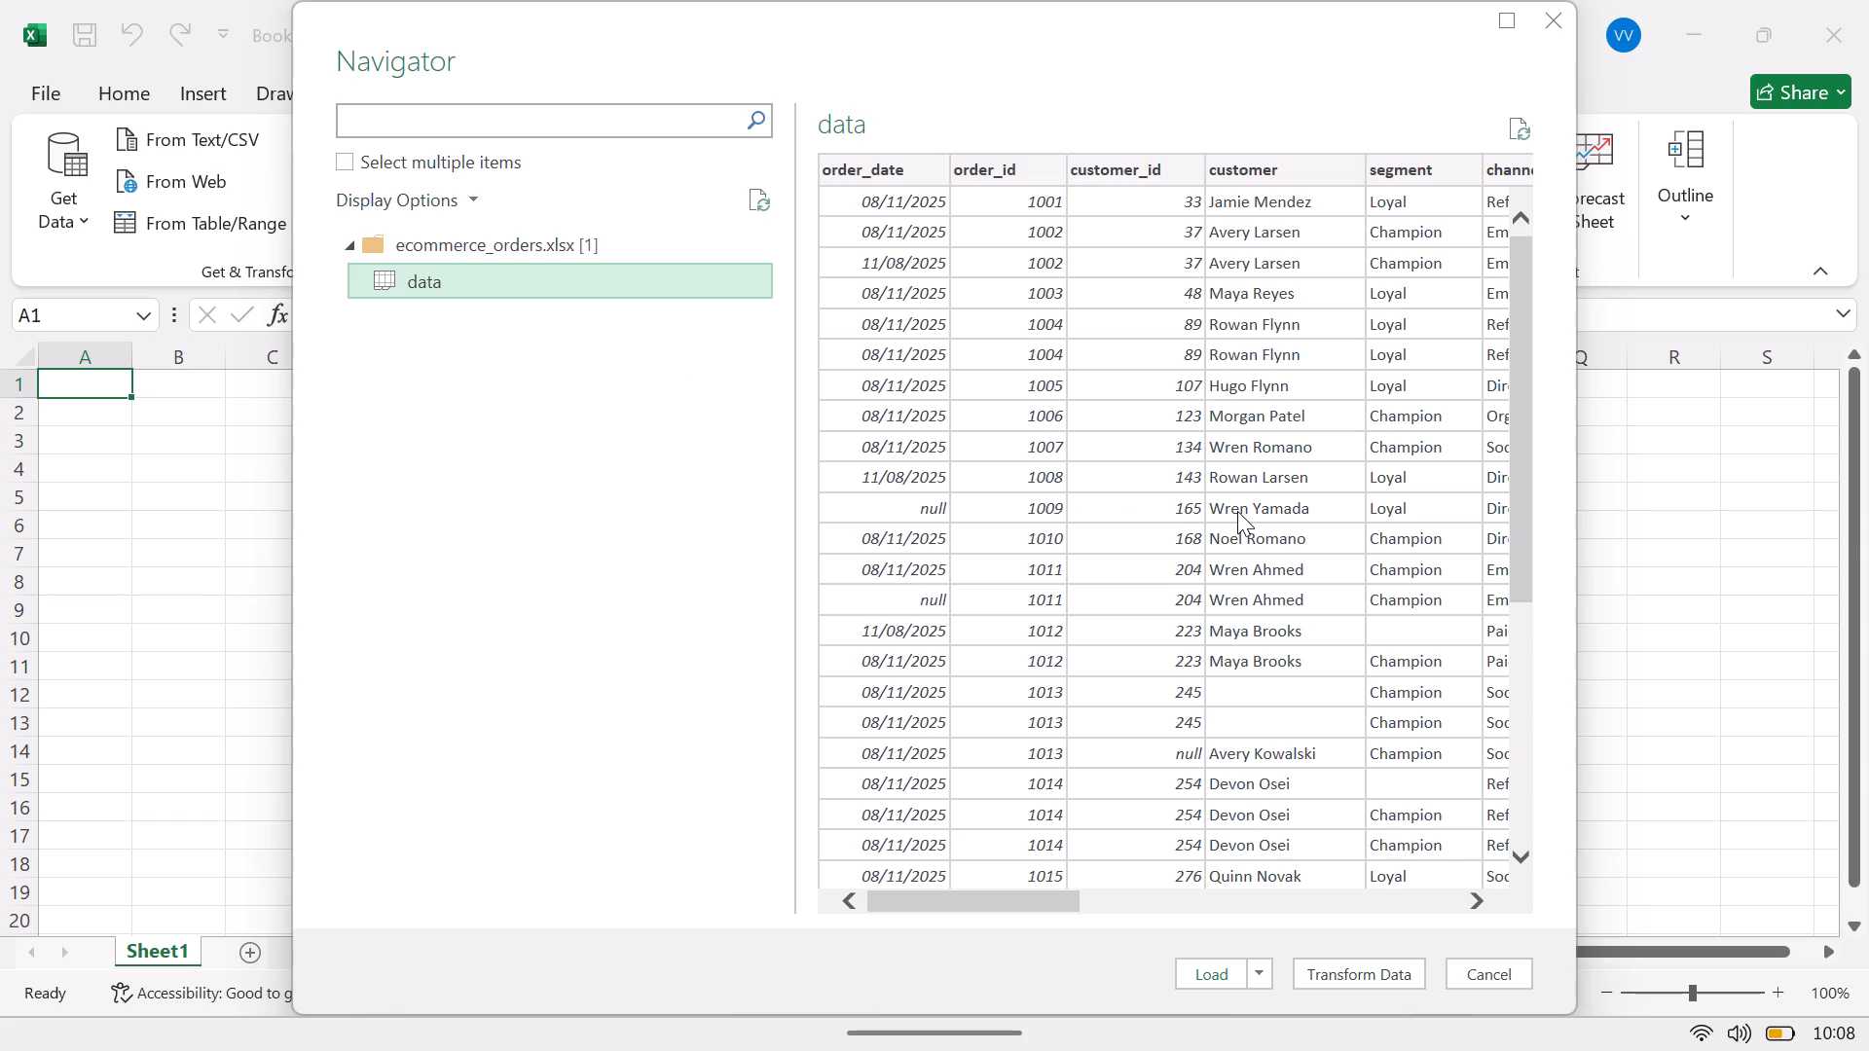
left_click(1343, 985)
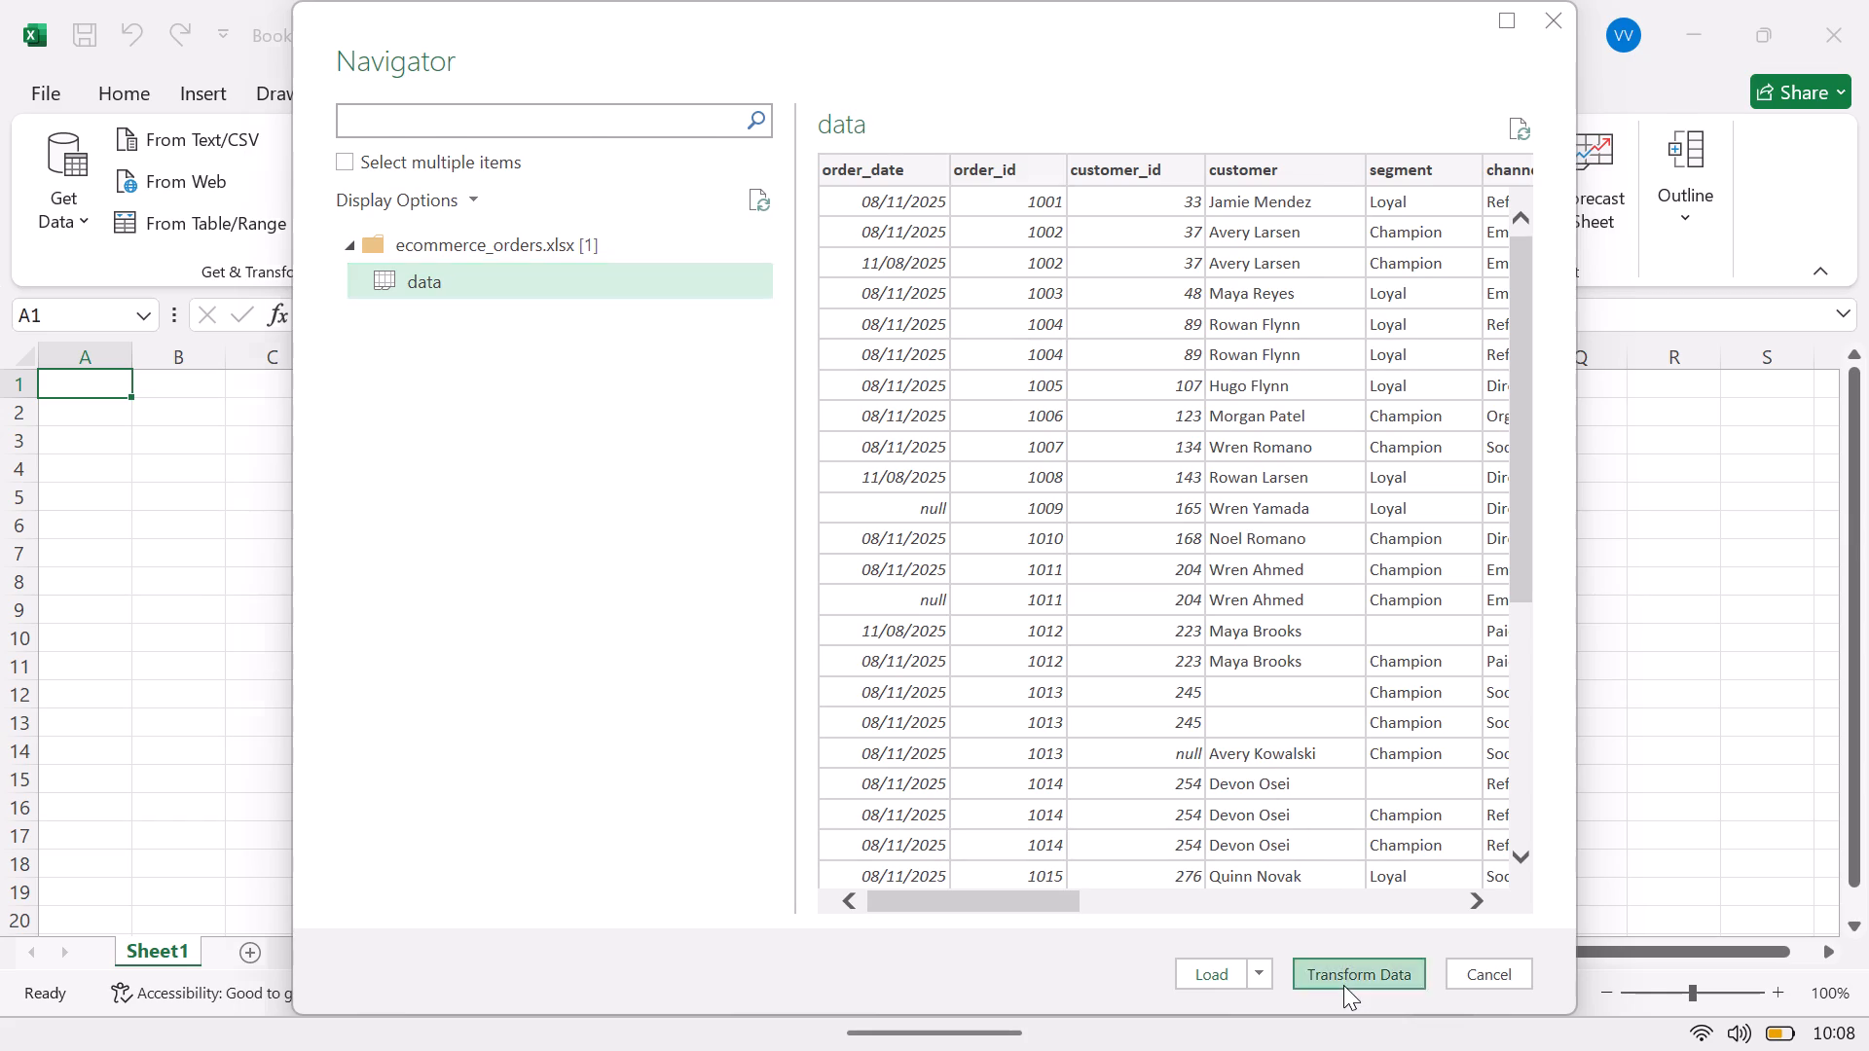
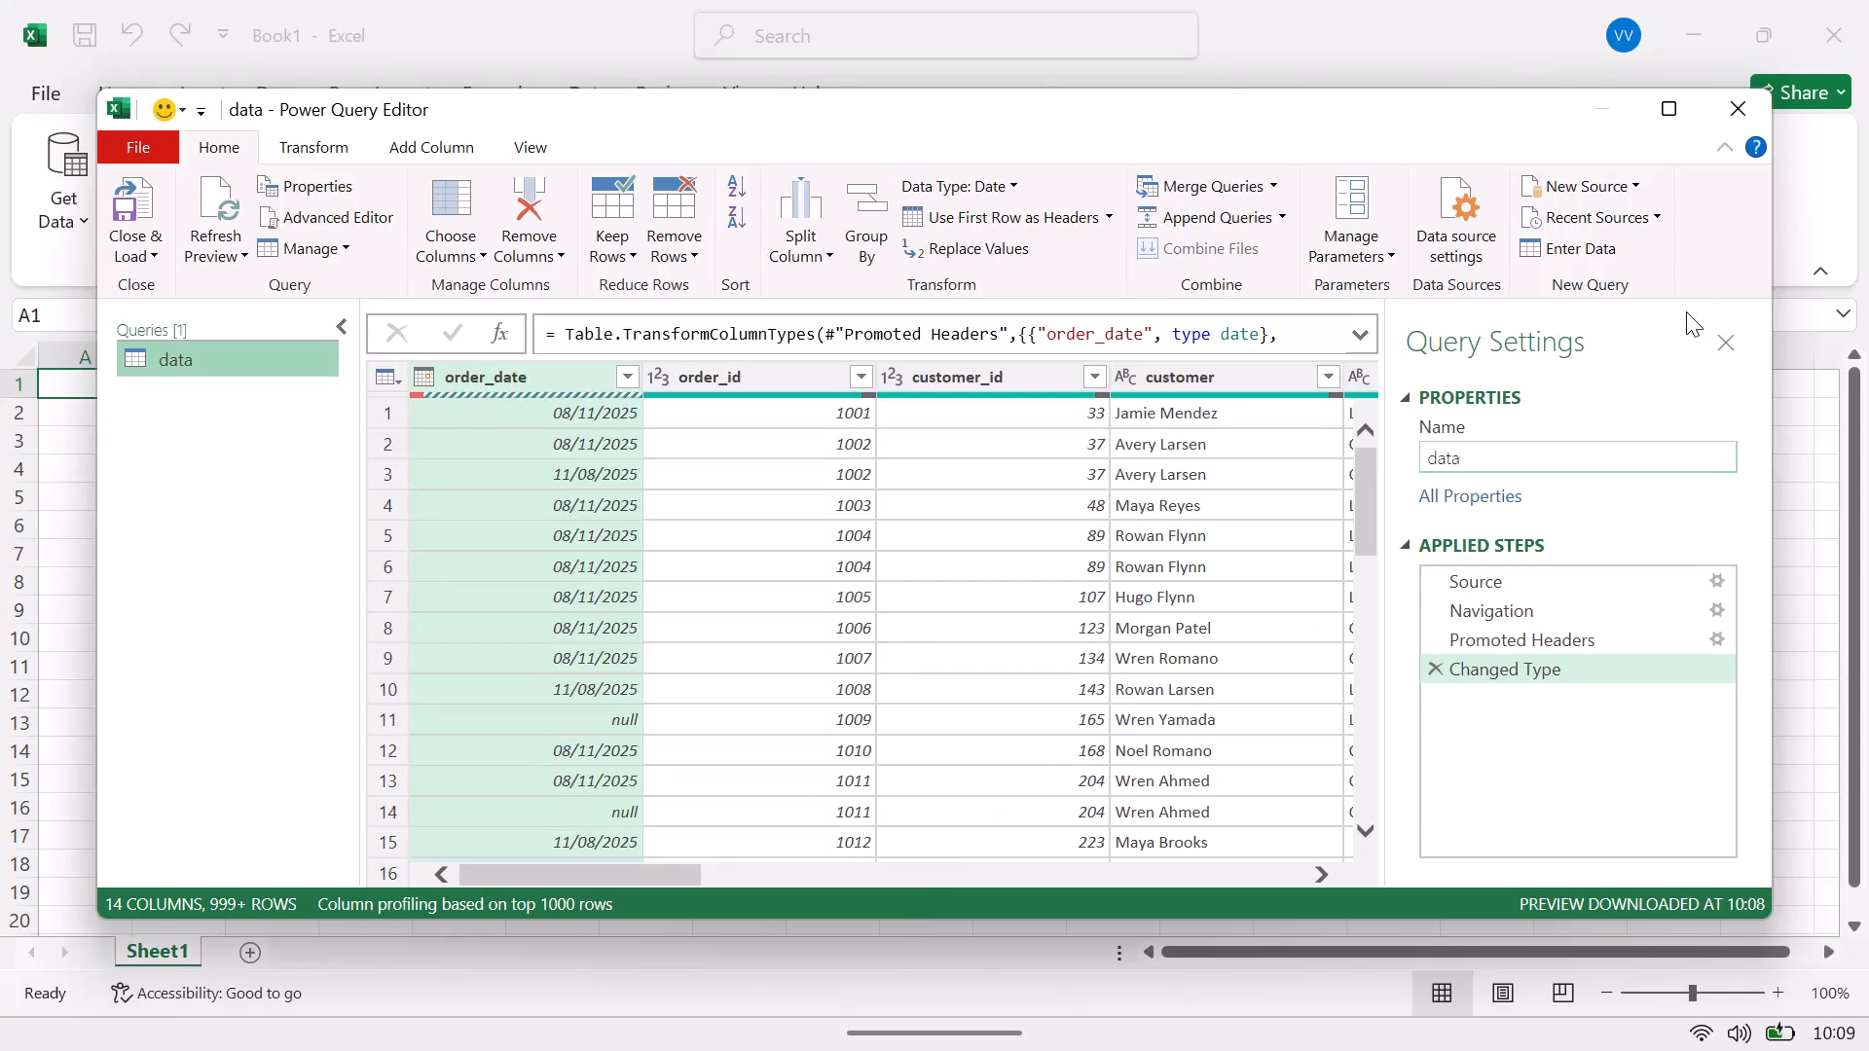
Maximize the Power Query Editor and examine the order_date column down through the data rows for inconsistent, missing or erroneous dates.
left_click(1668, 113)
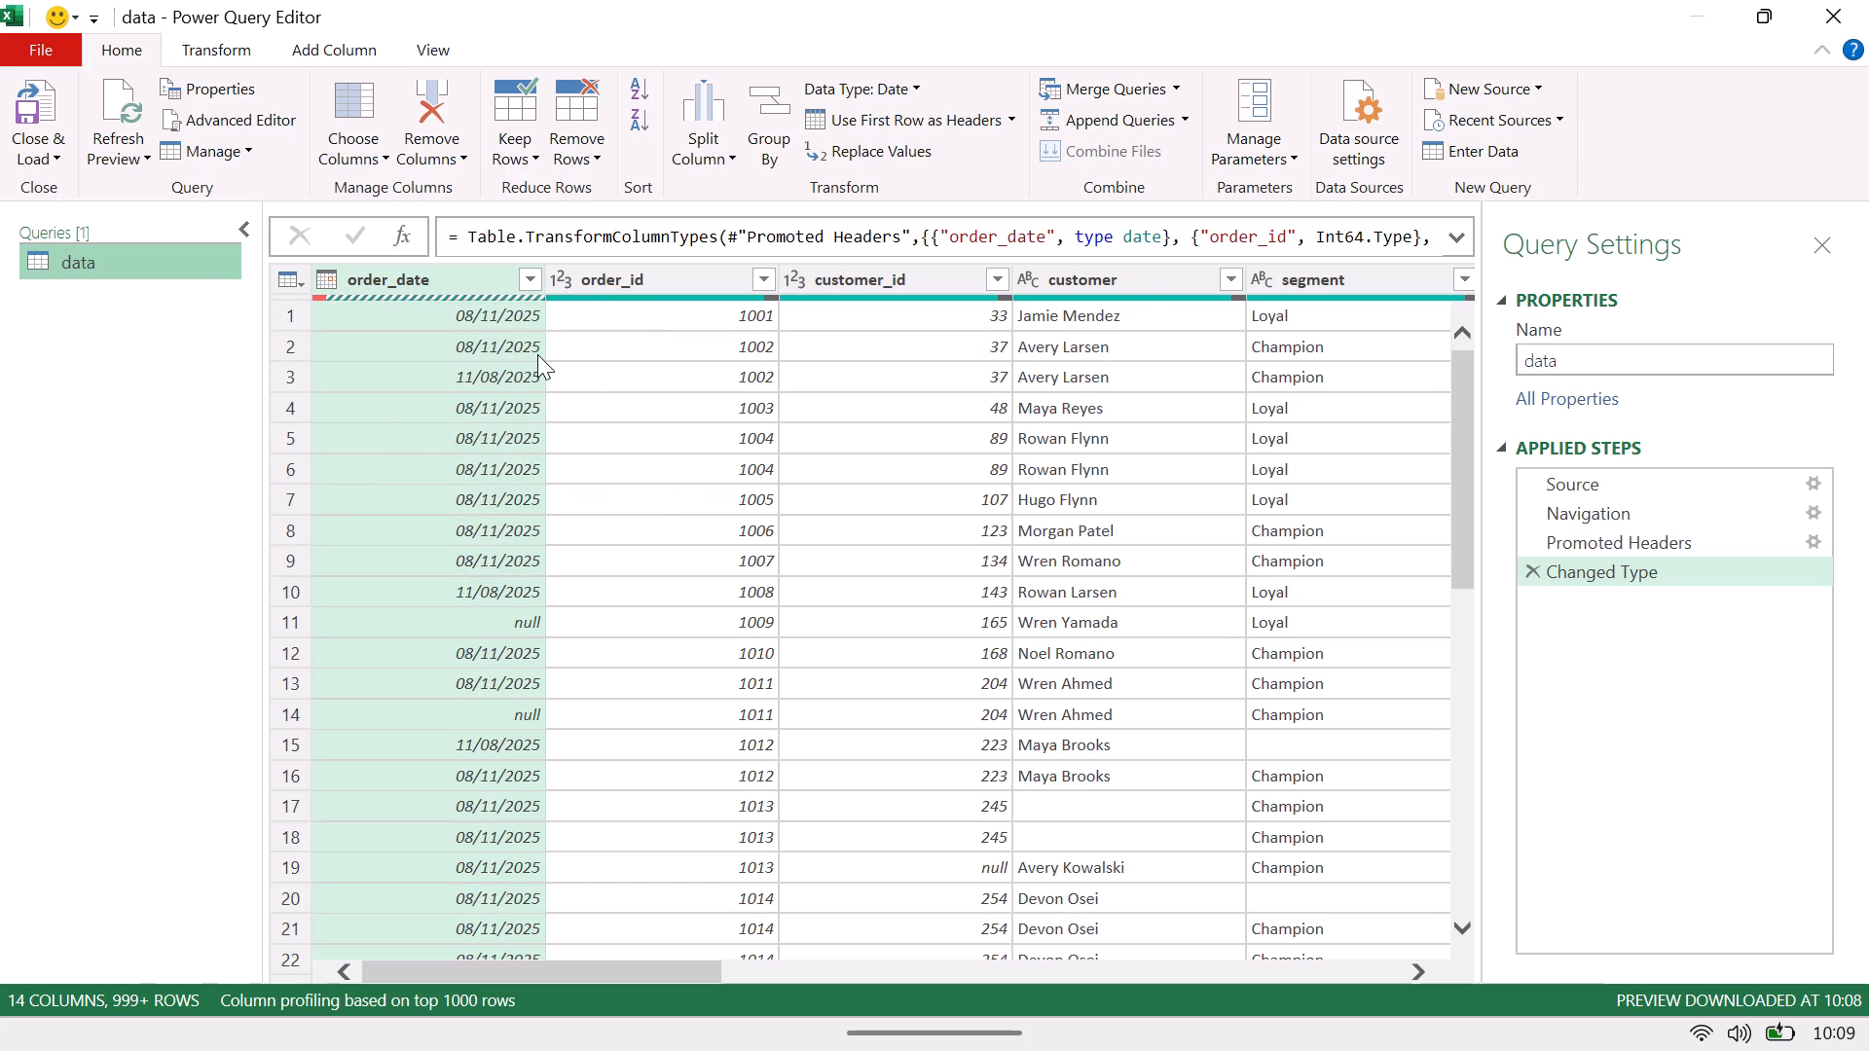
left_click_drag(1455, 377, 1469, 958)
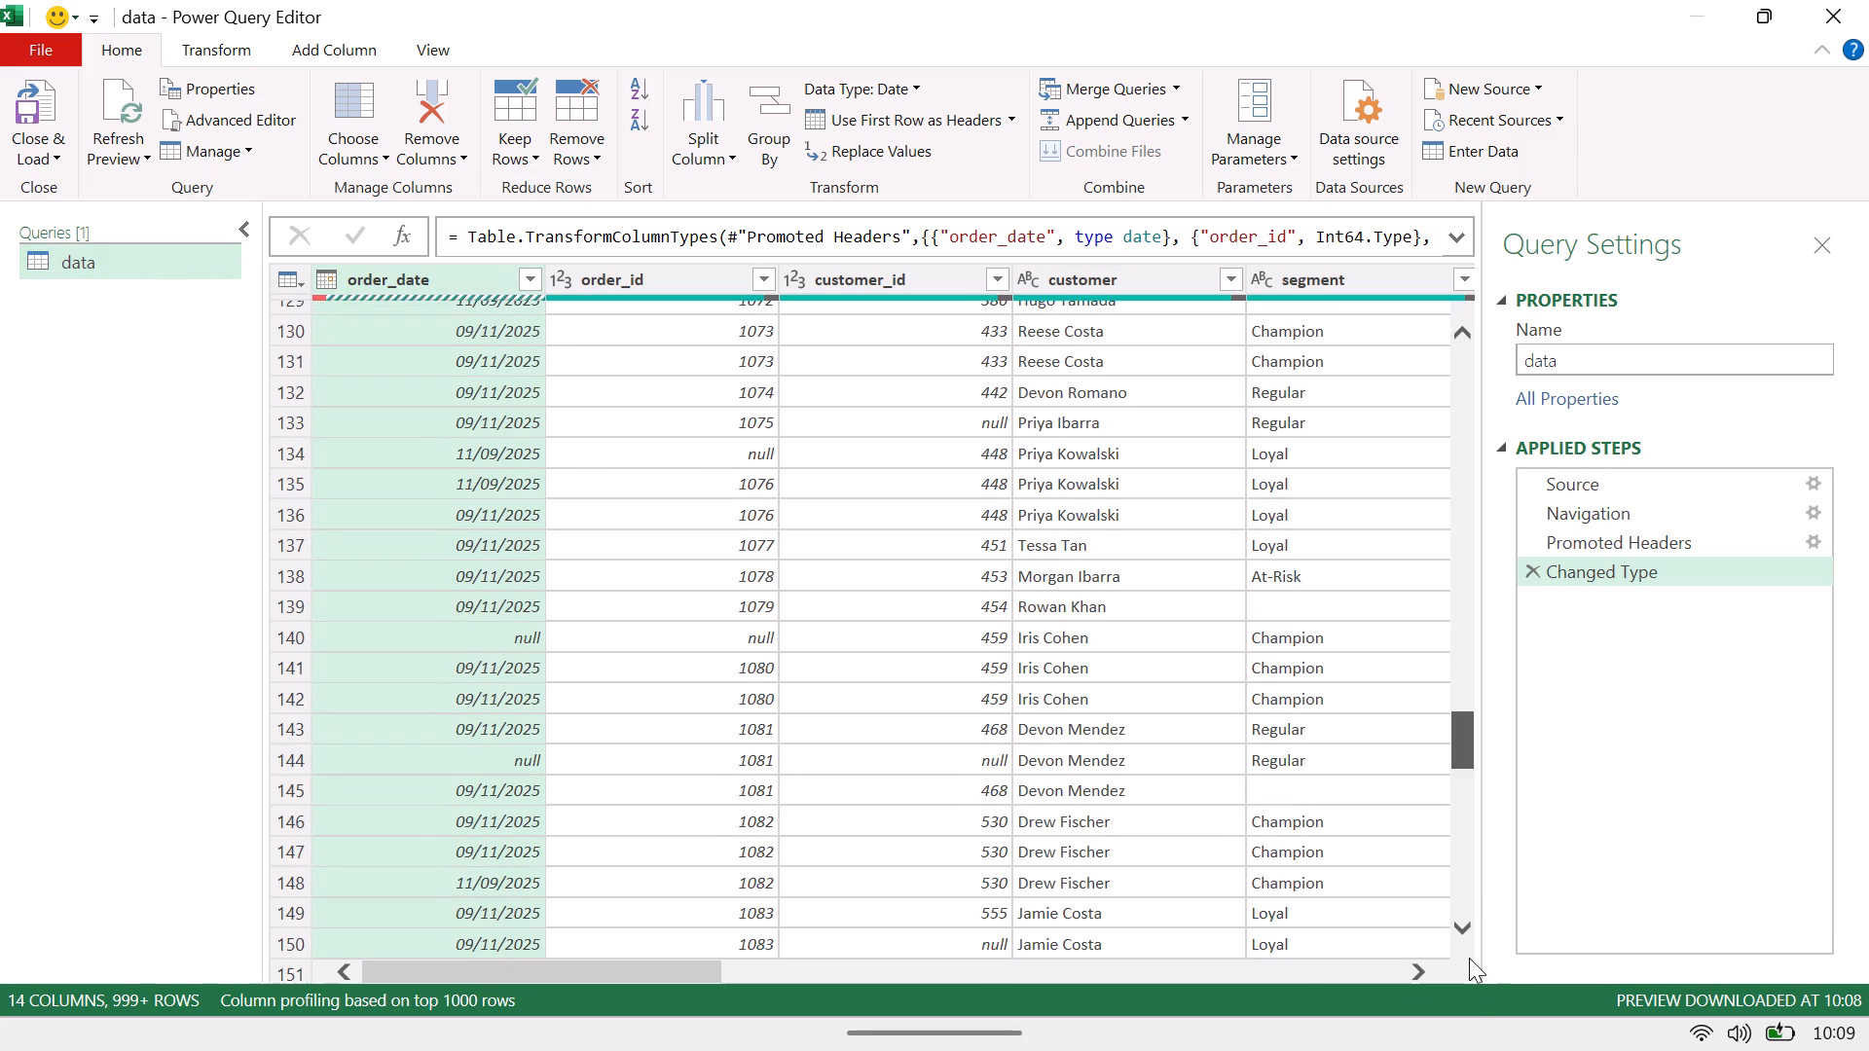
left_click_drag(1469, 958, 1500, 866)
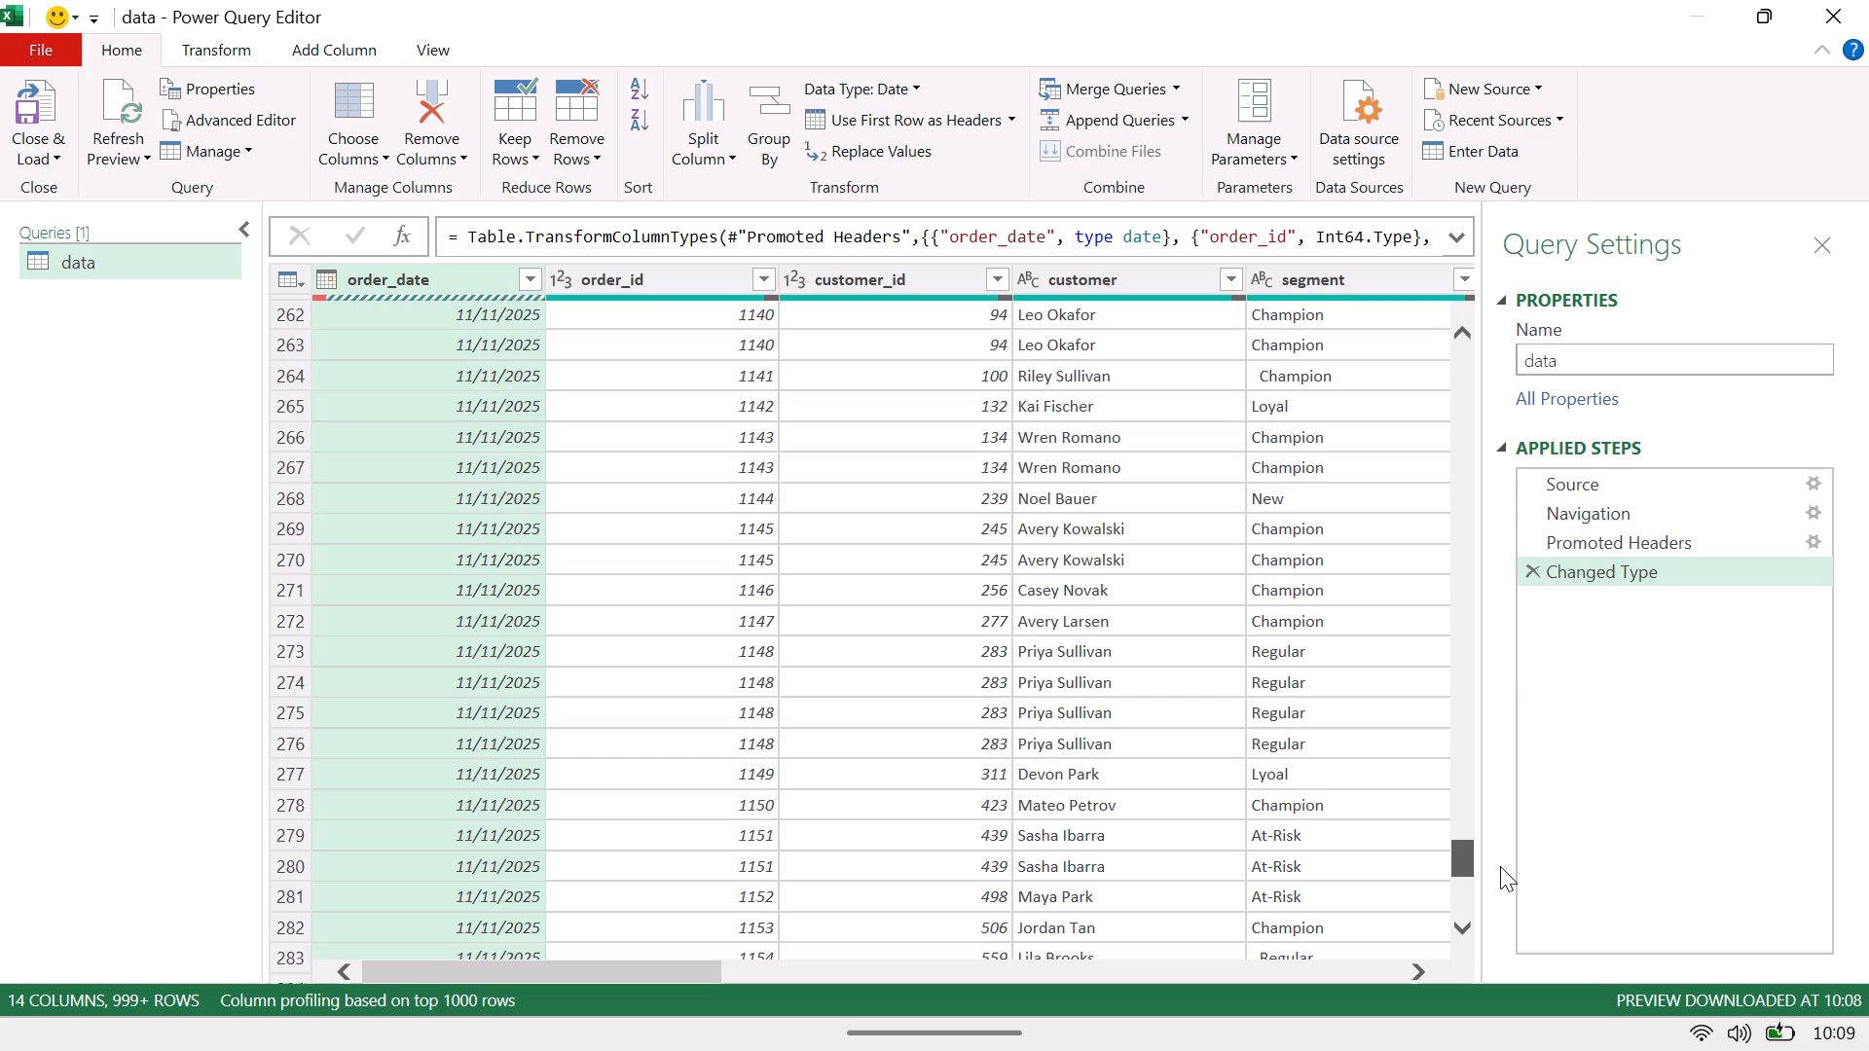
left_click_drag(1500, 866, 1488, 919)
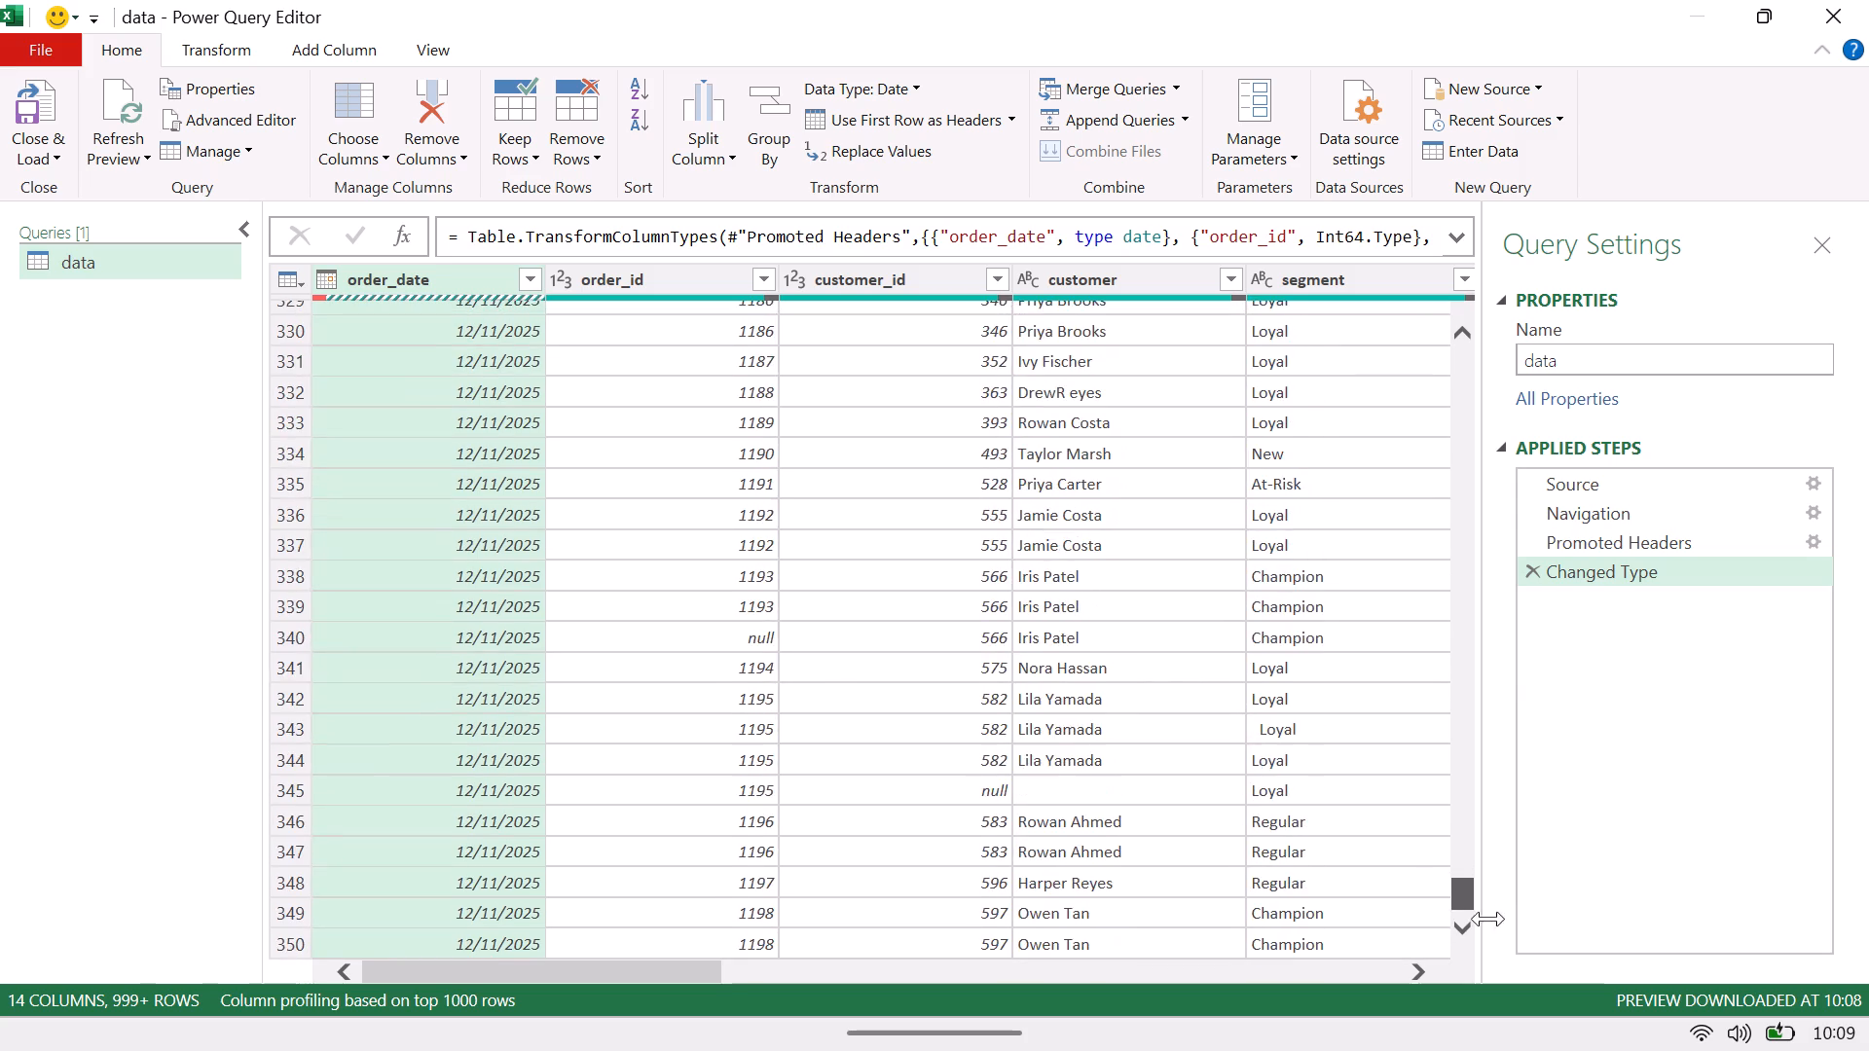
left_click_drag(1488, 919, 1486, 942)
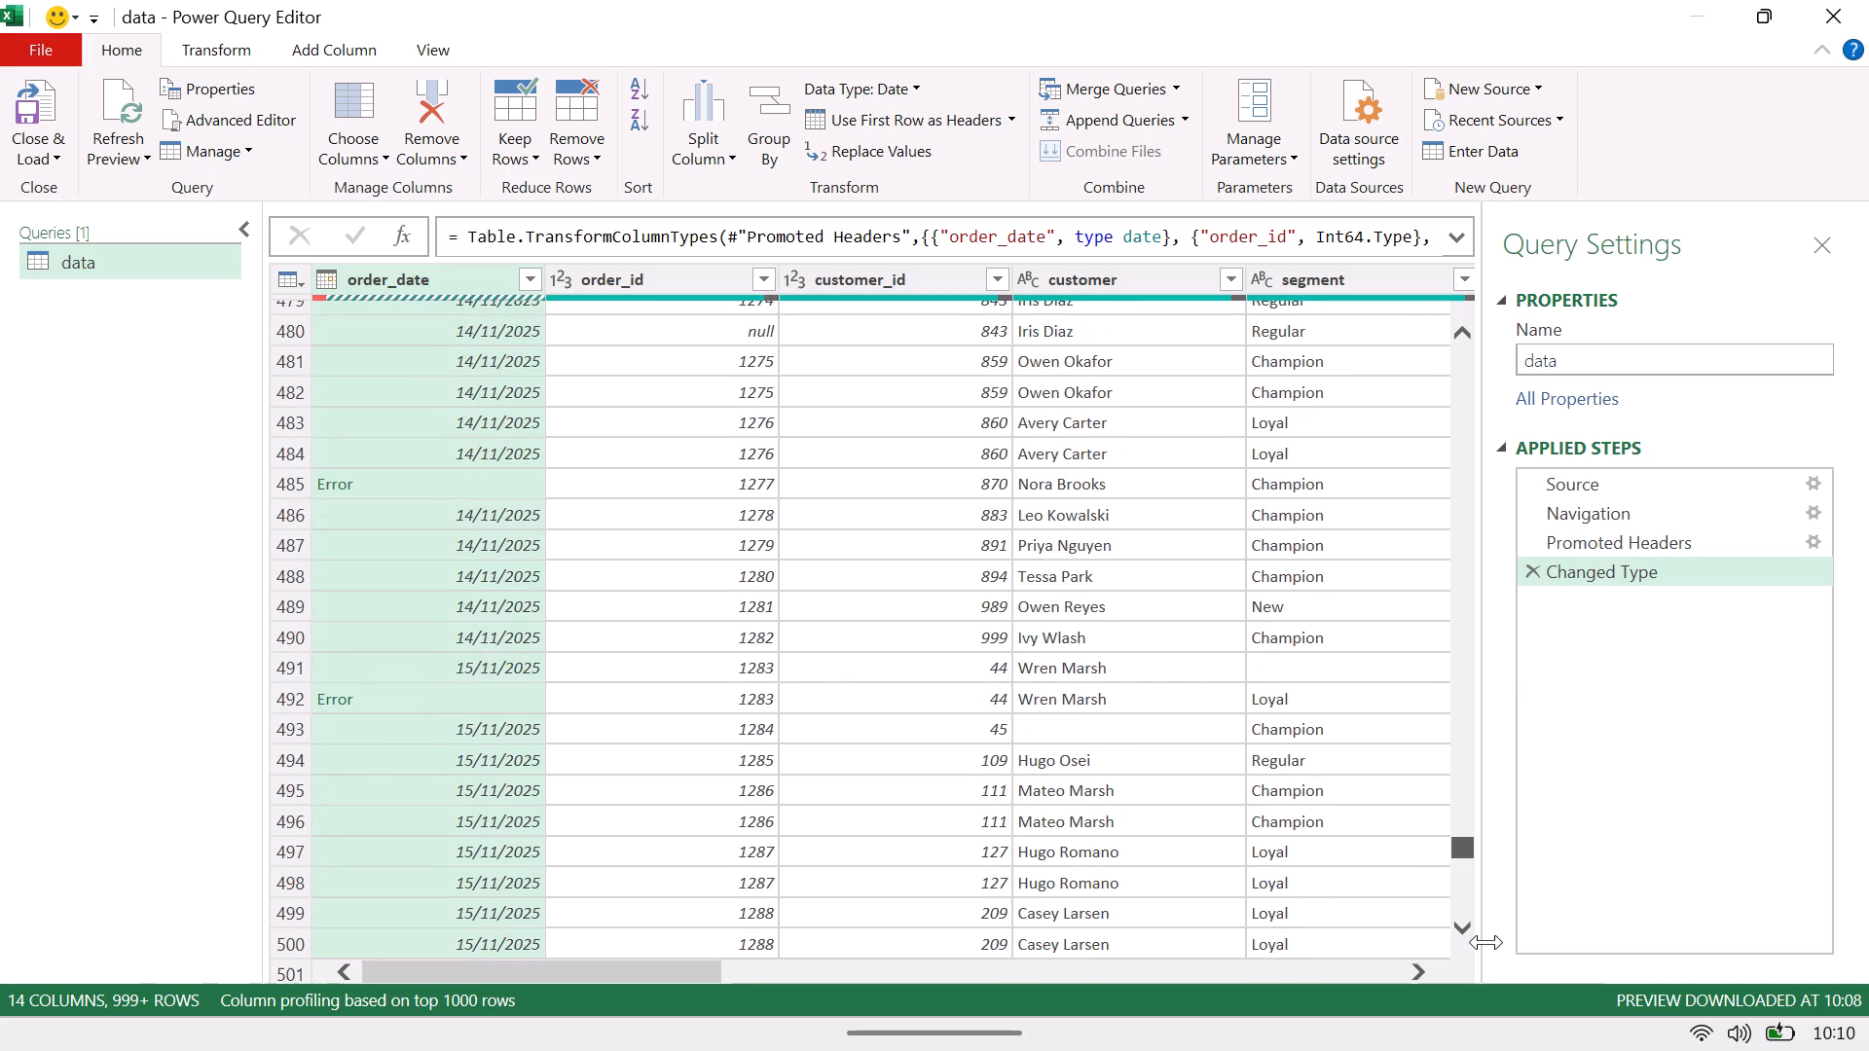
left_click_drag(1486, 942, 1486, 943)
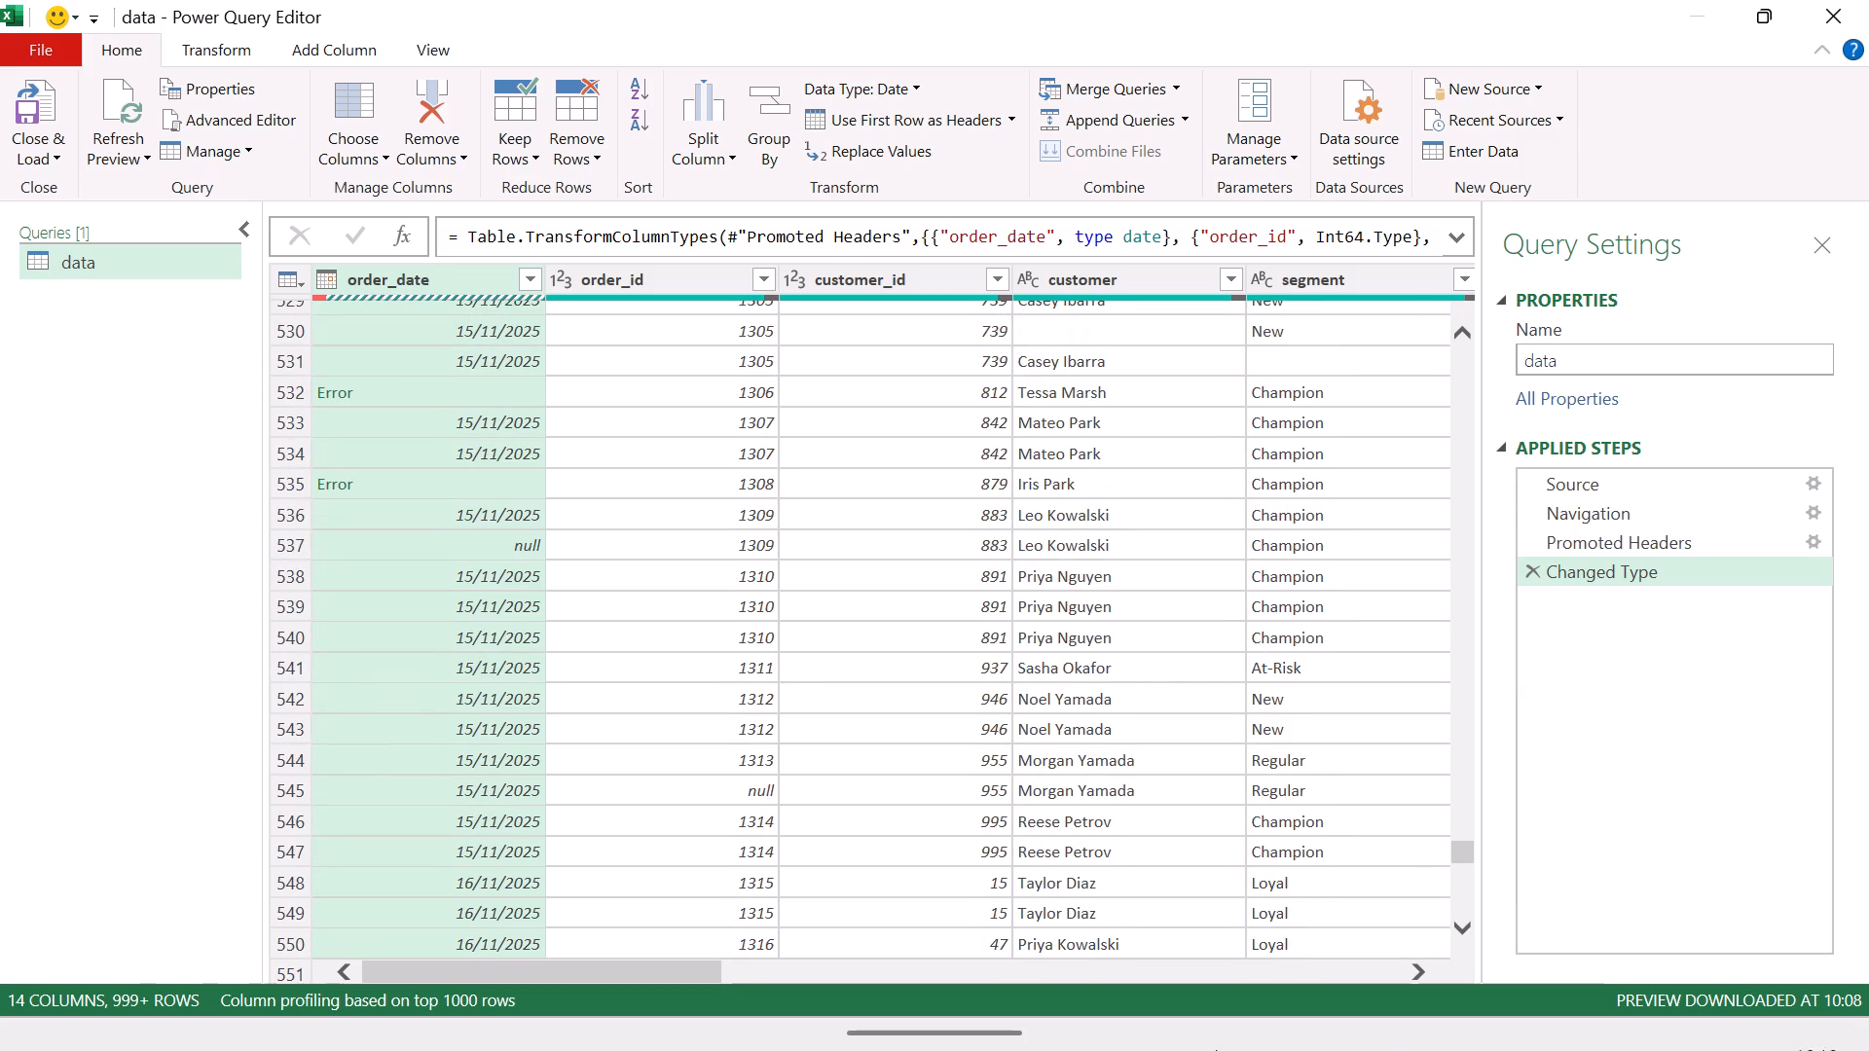
Switch to Chrome and open a new tab with Google's AI Mode prompt ready for a question.
left_click(977, 1002)
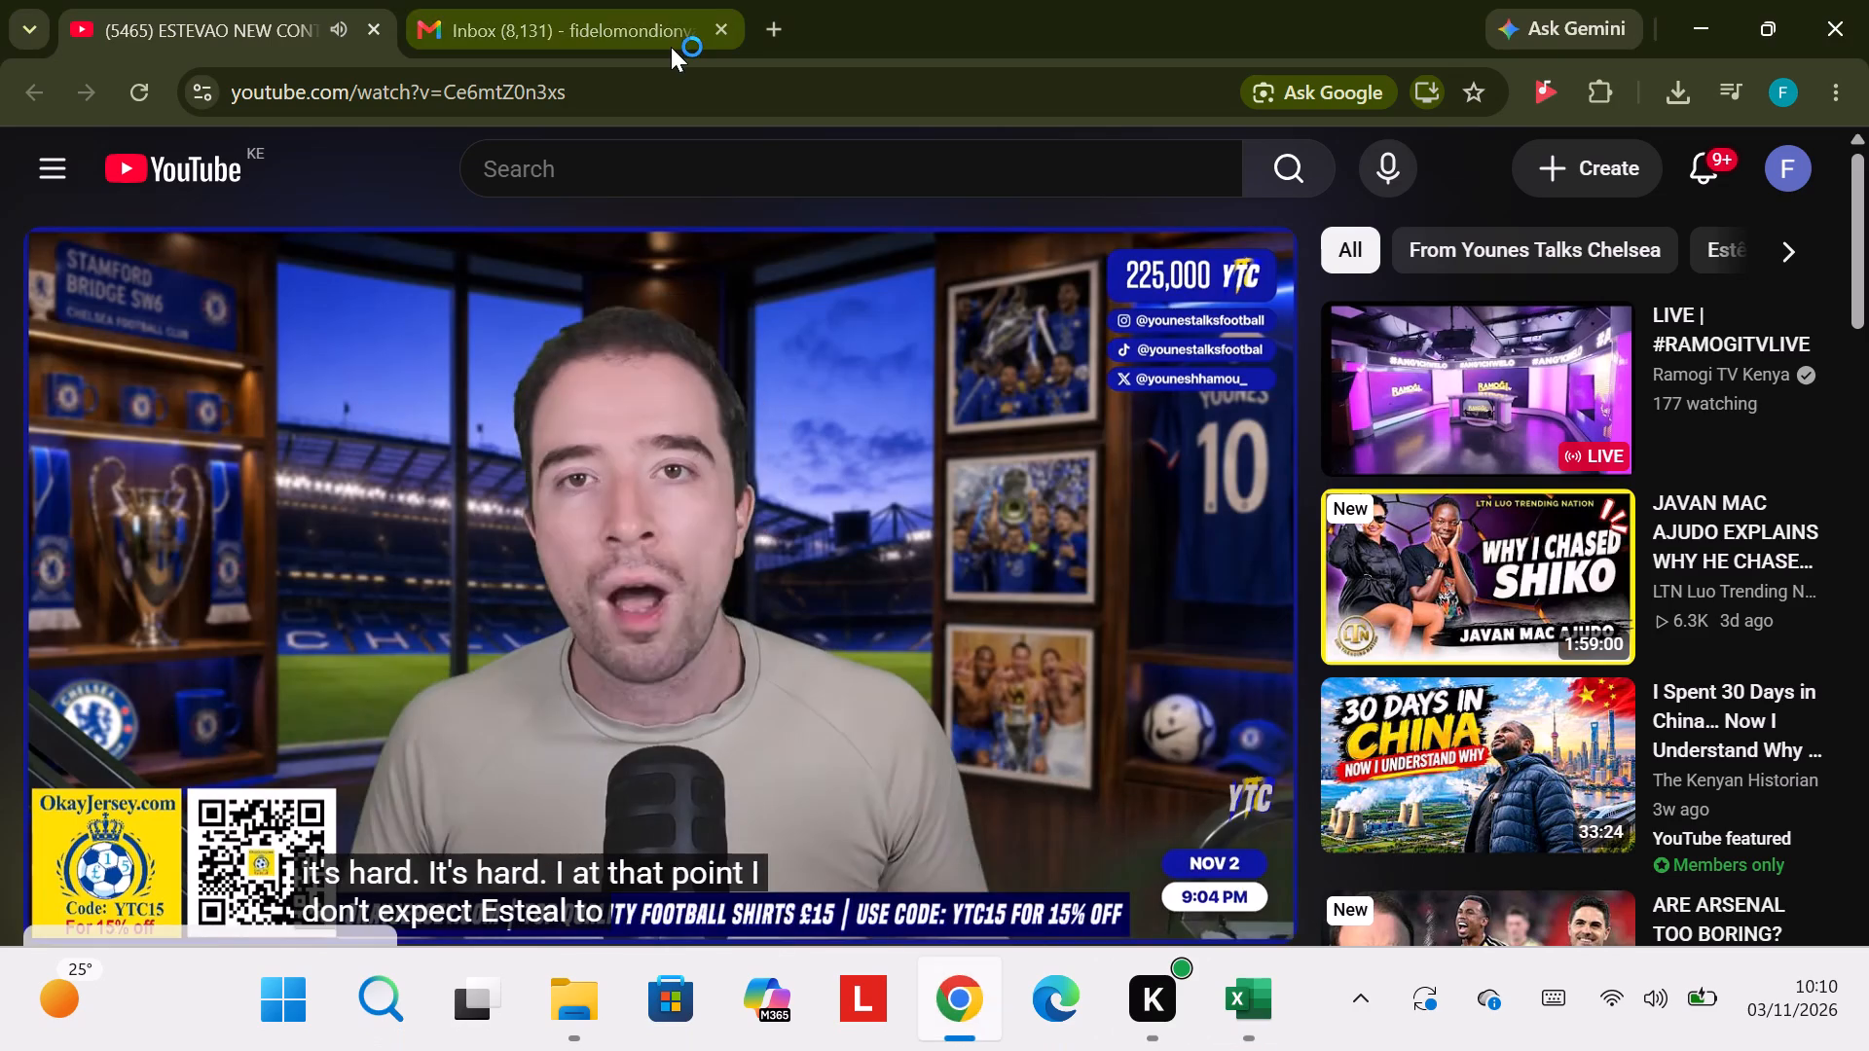
left_click(767, 27)
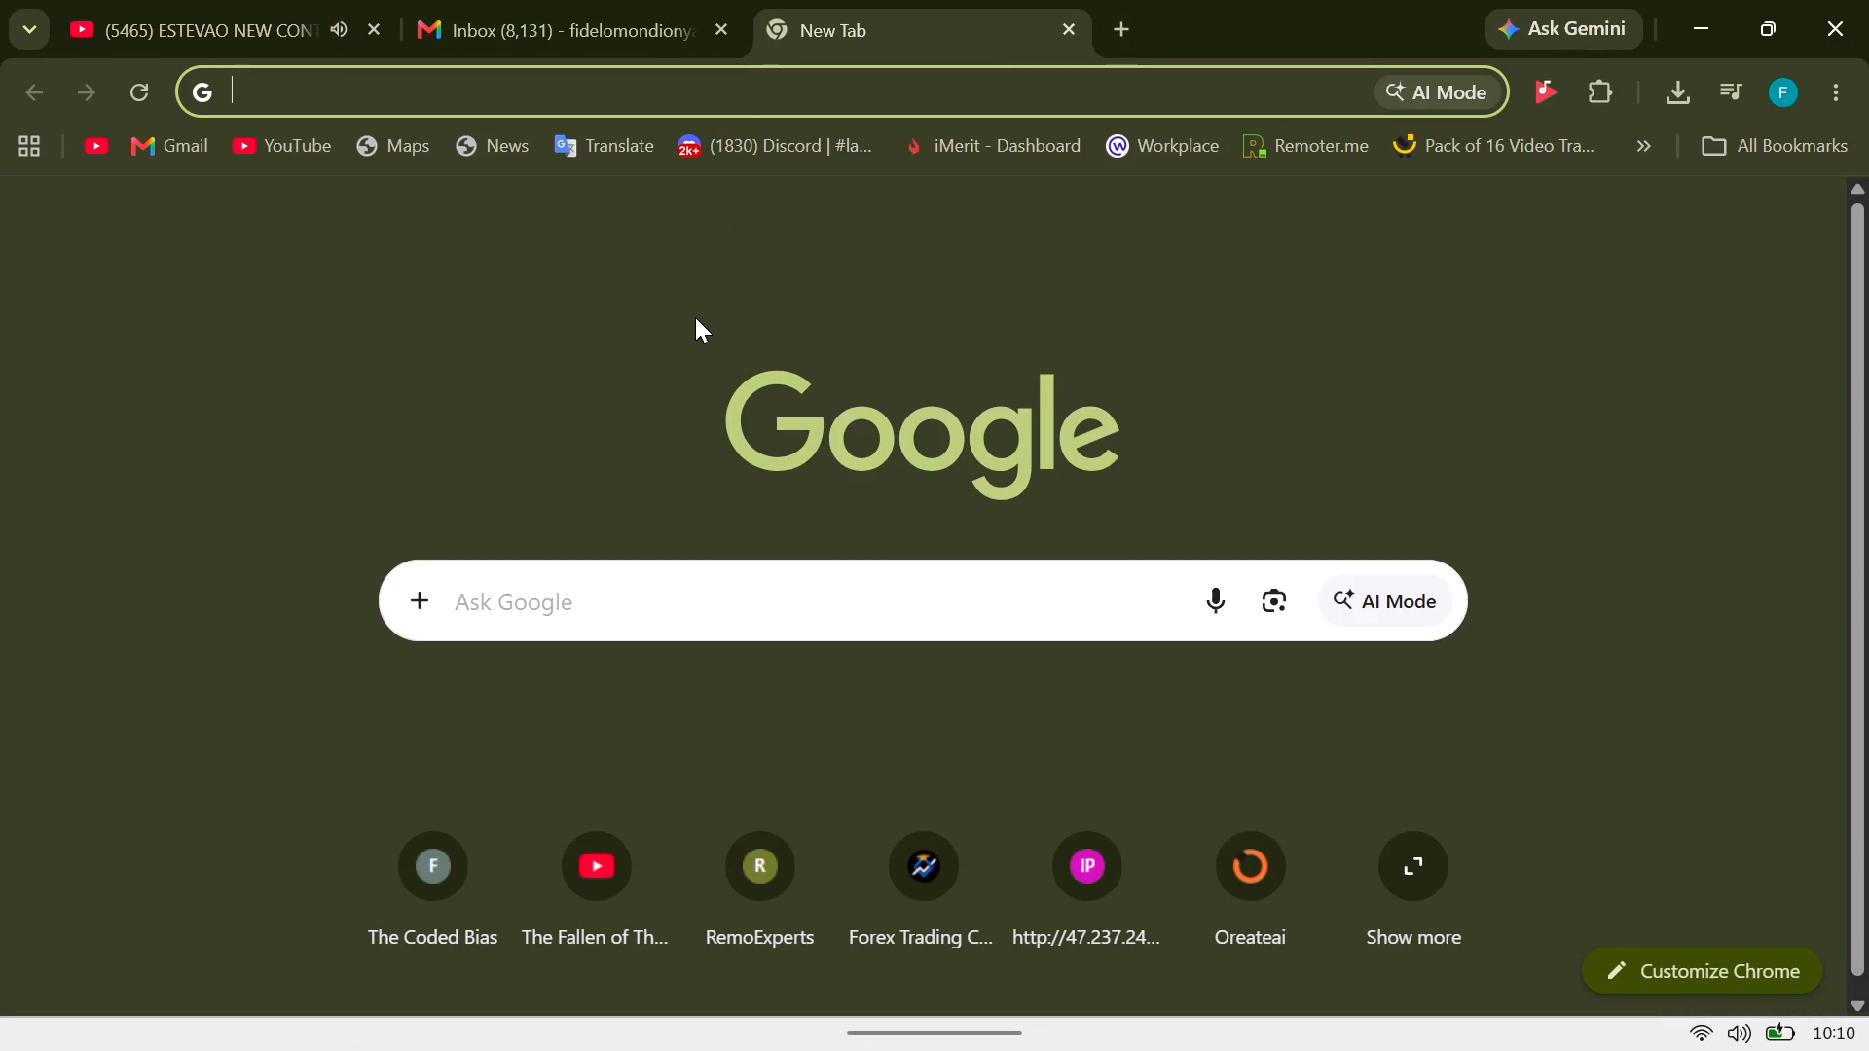
left_click(414, 588)
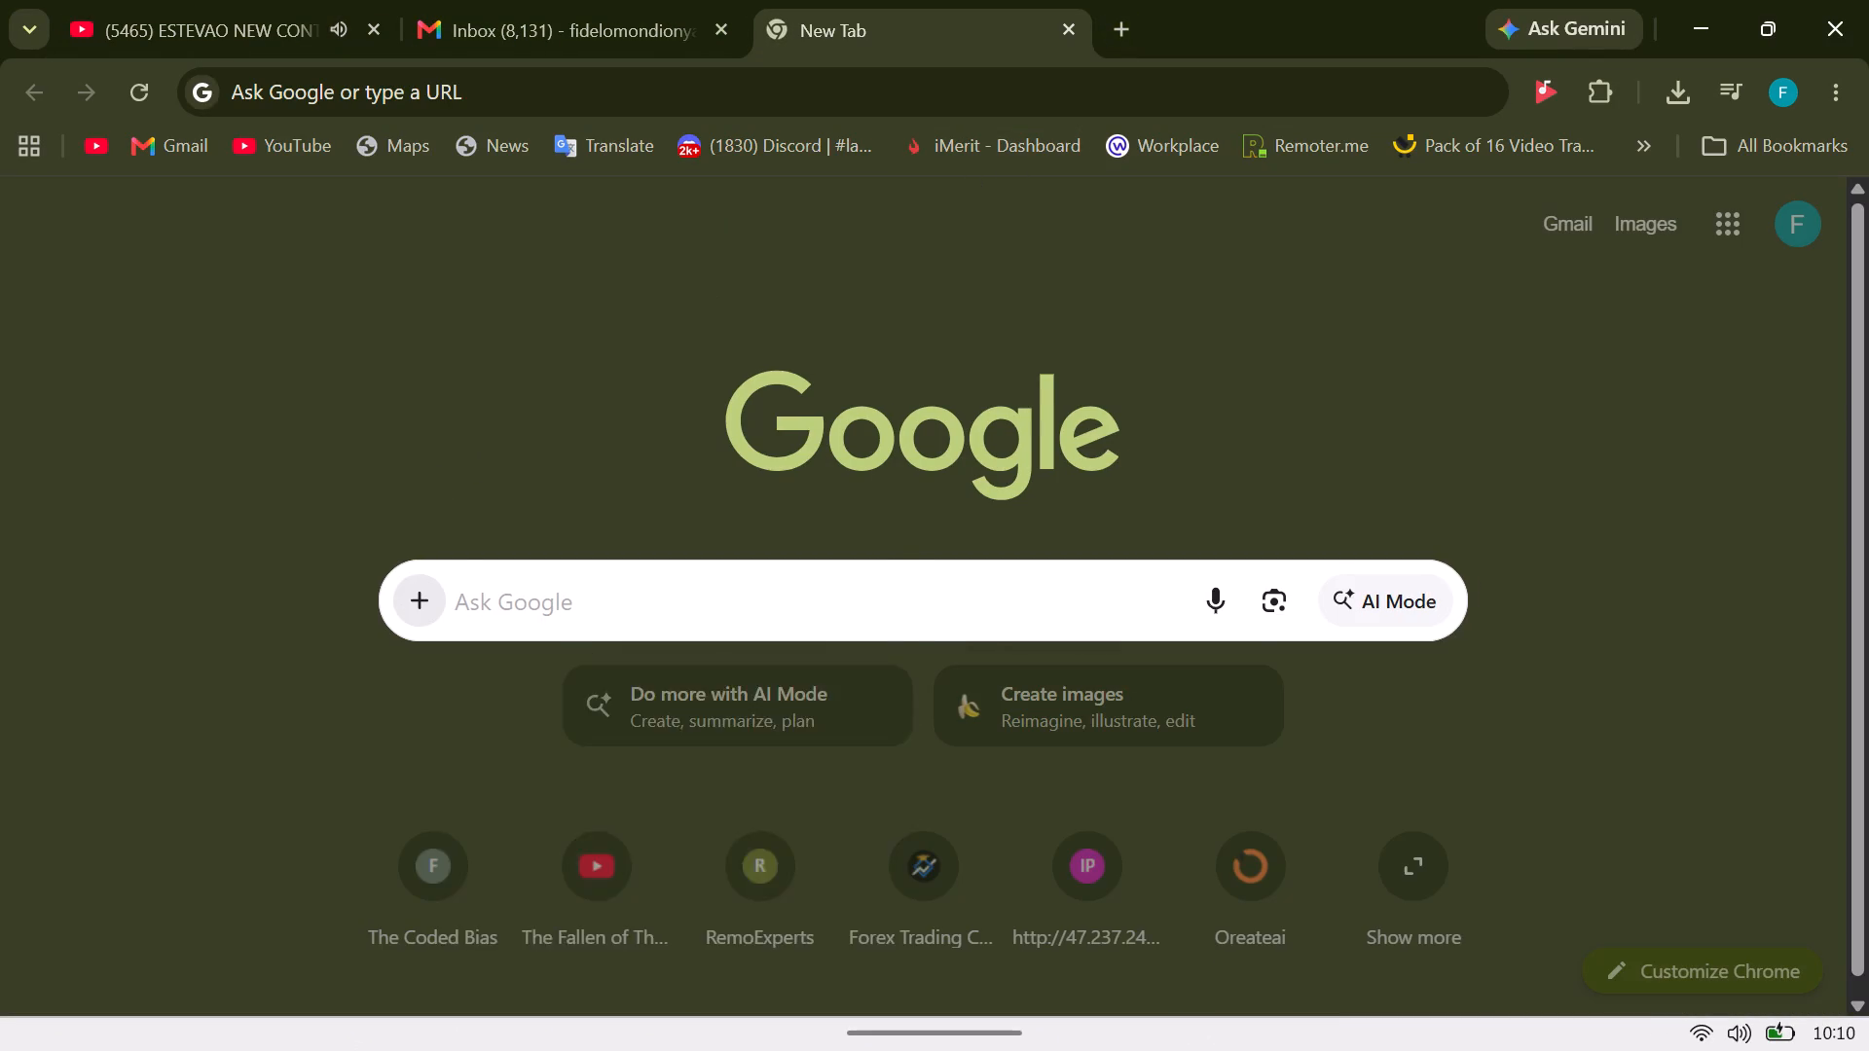
double_click(1407, 614)
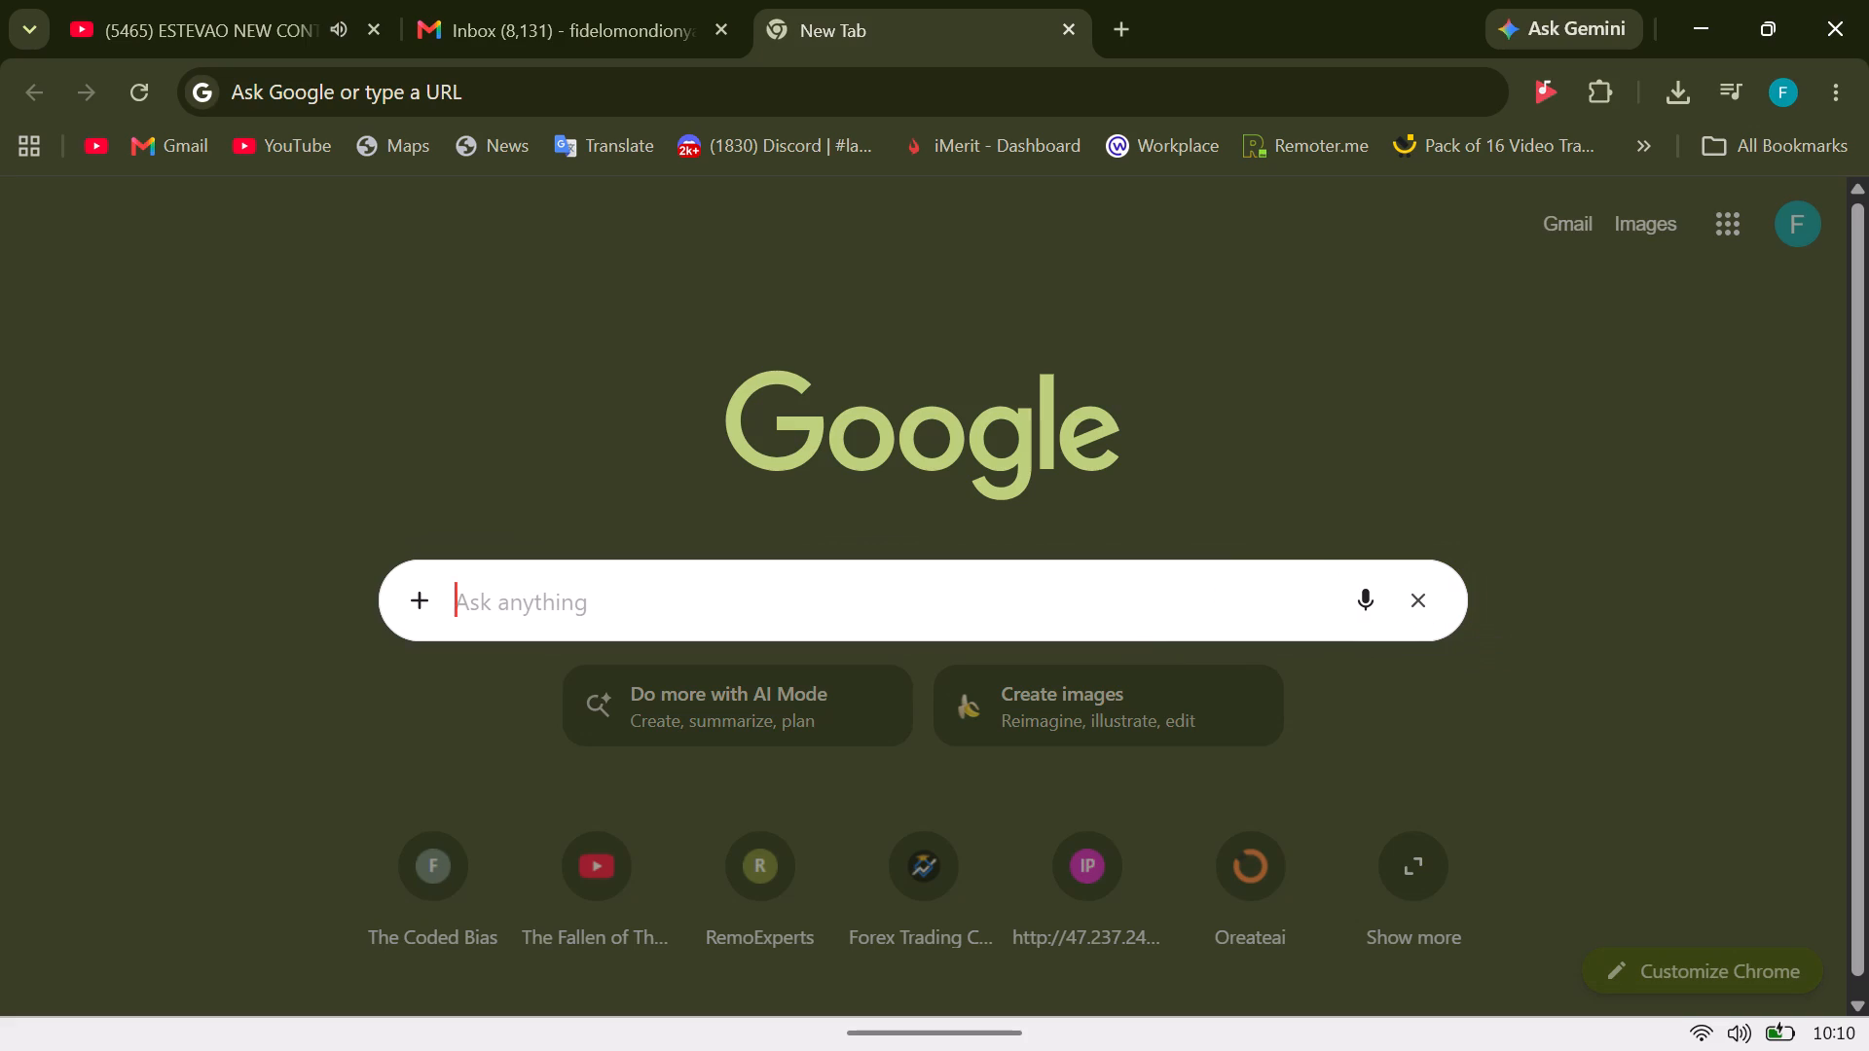
Ask Google how to clean a Power Query column called Order_date with the format dd/mm/yyyy that has 46% errors.
type("'m on power")
key("space")
type("query, and")
key("space")
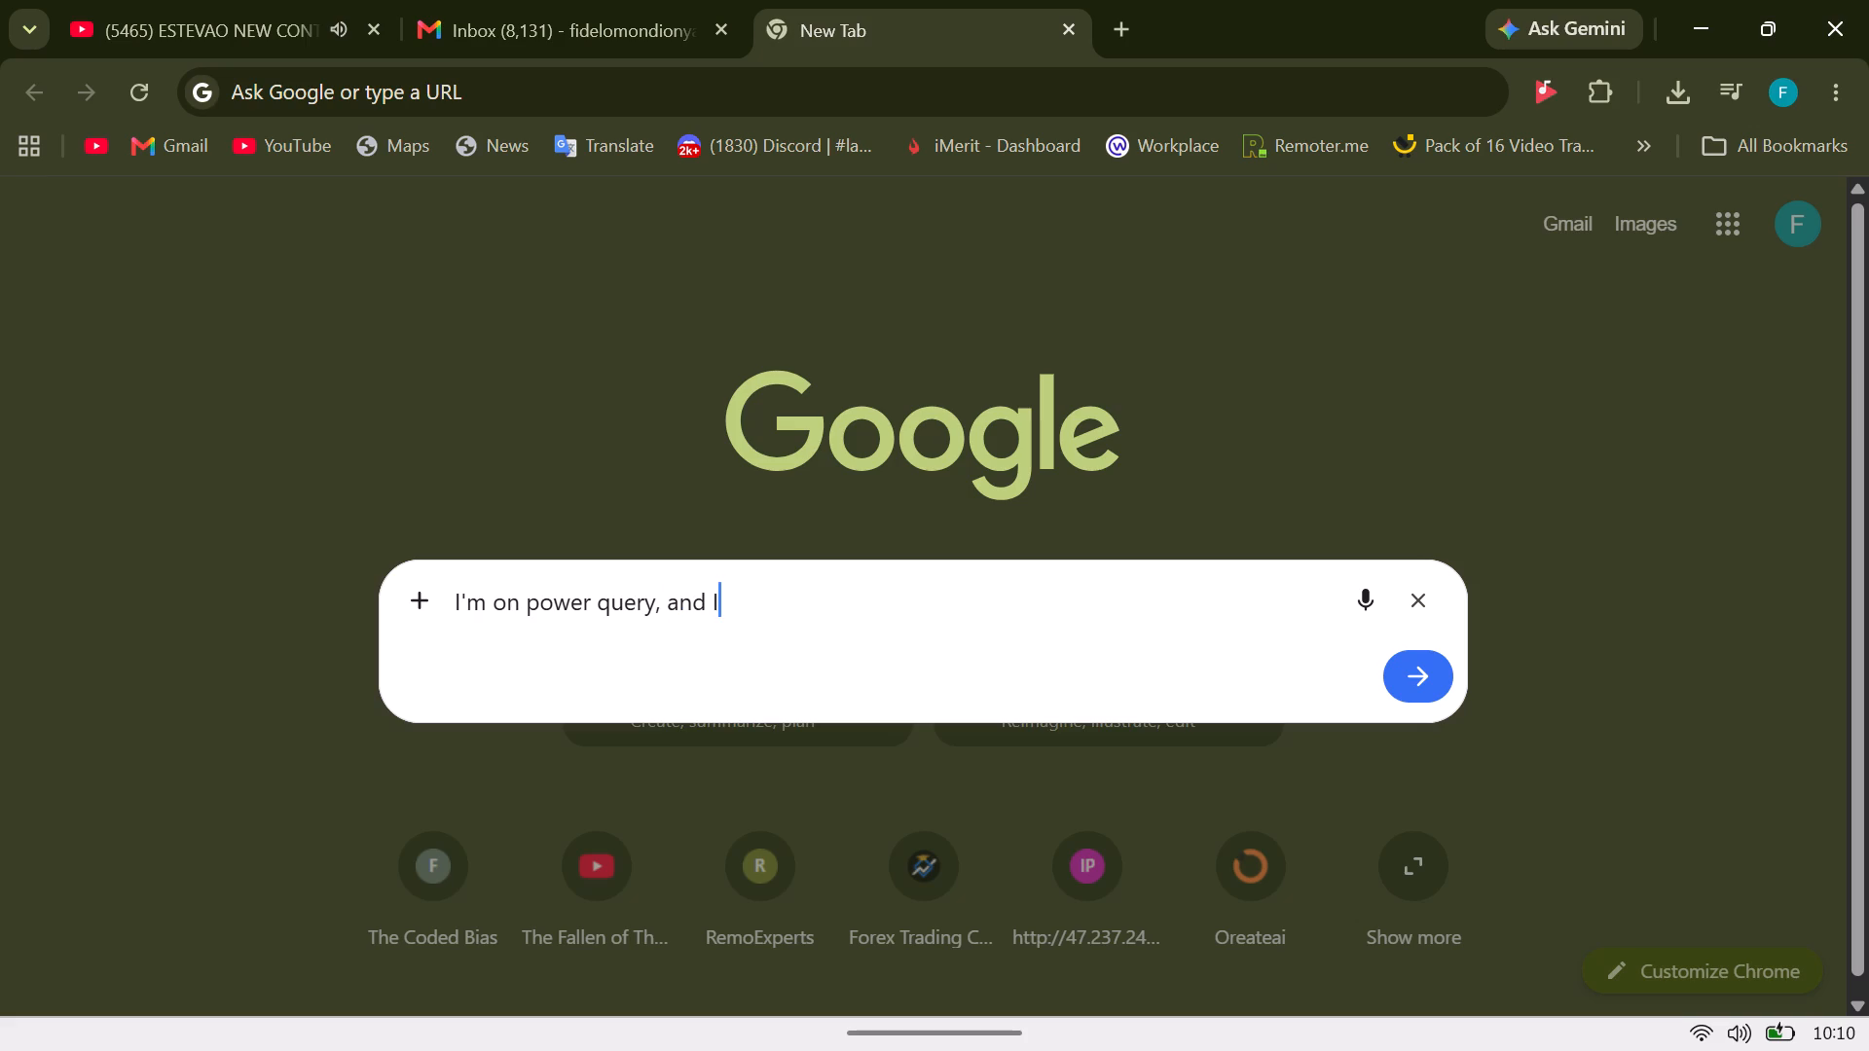
key("BackSpace")
key("BackSpace")
key("t")
key("h")
type("ere is a column")
key("space")
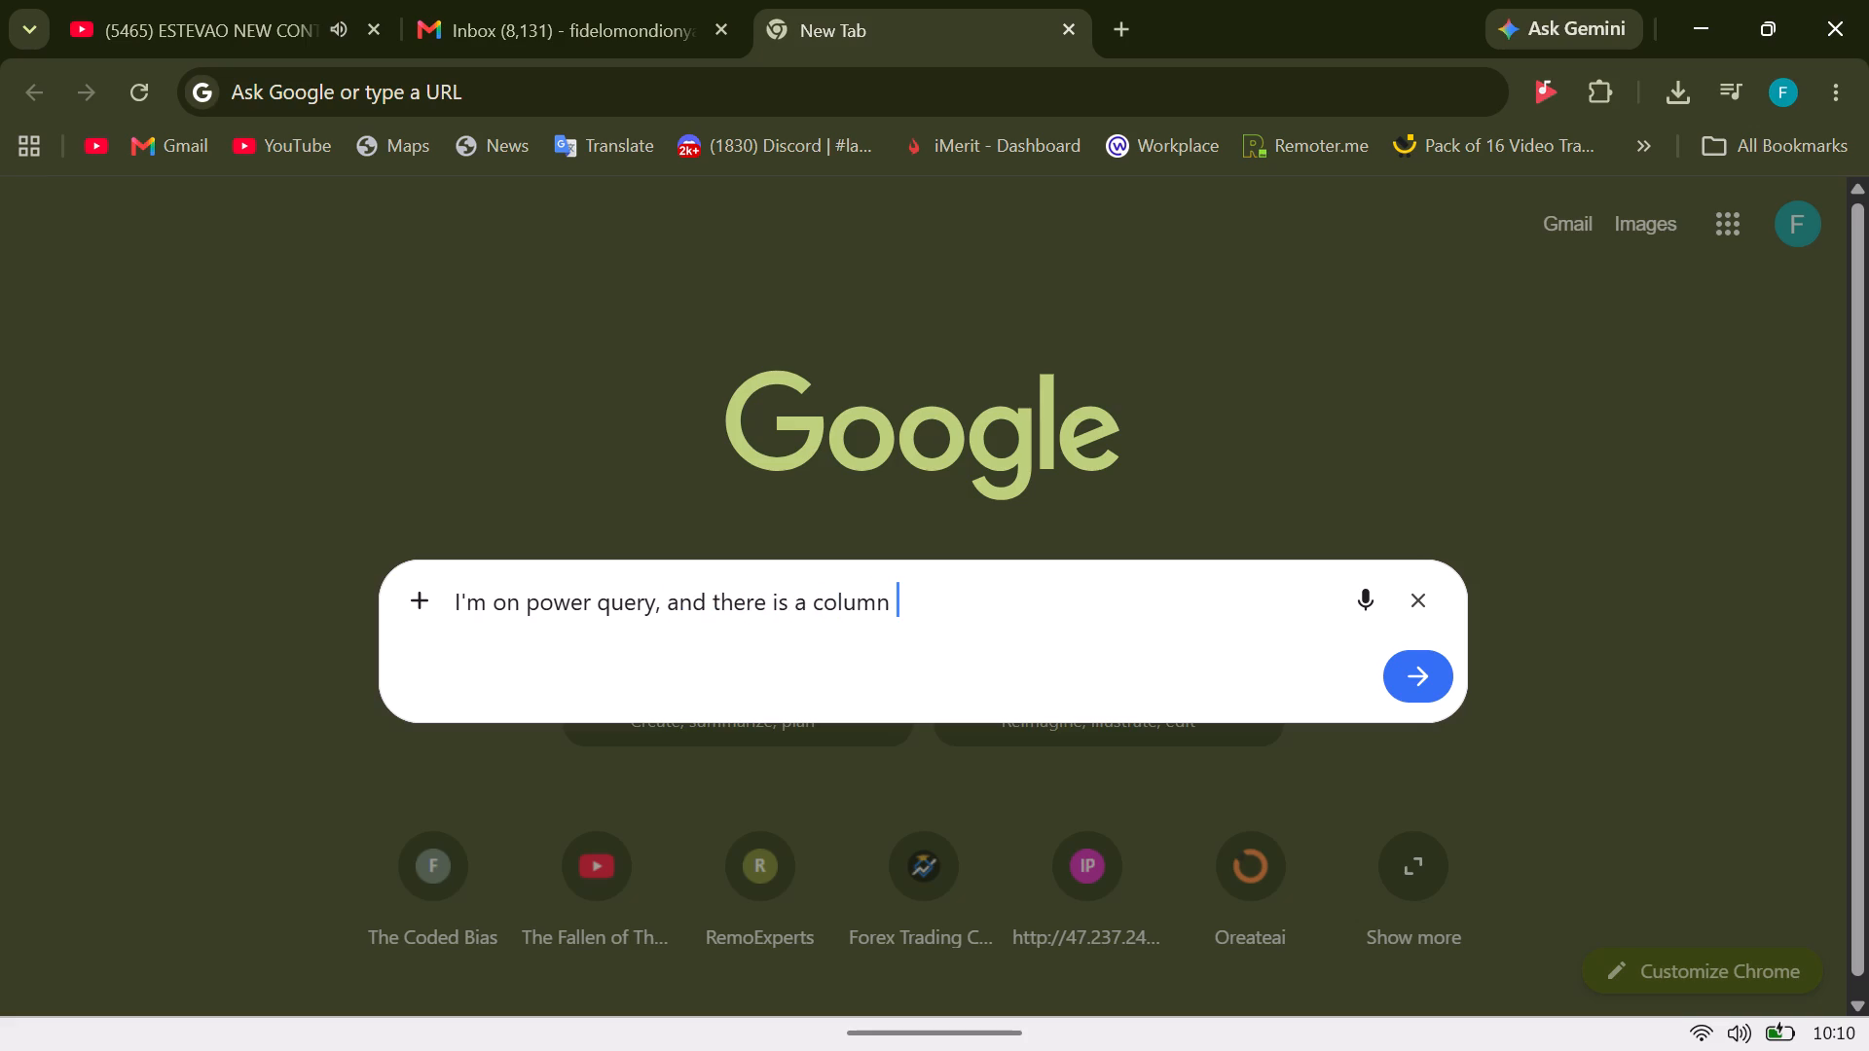
type("called")
key("space")
type("rder")
type("_date with")
key("space")
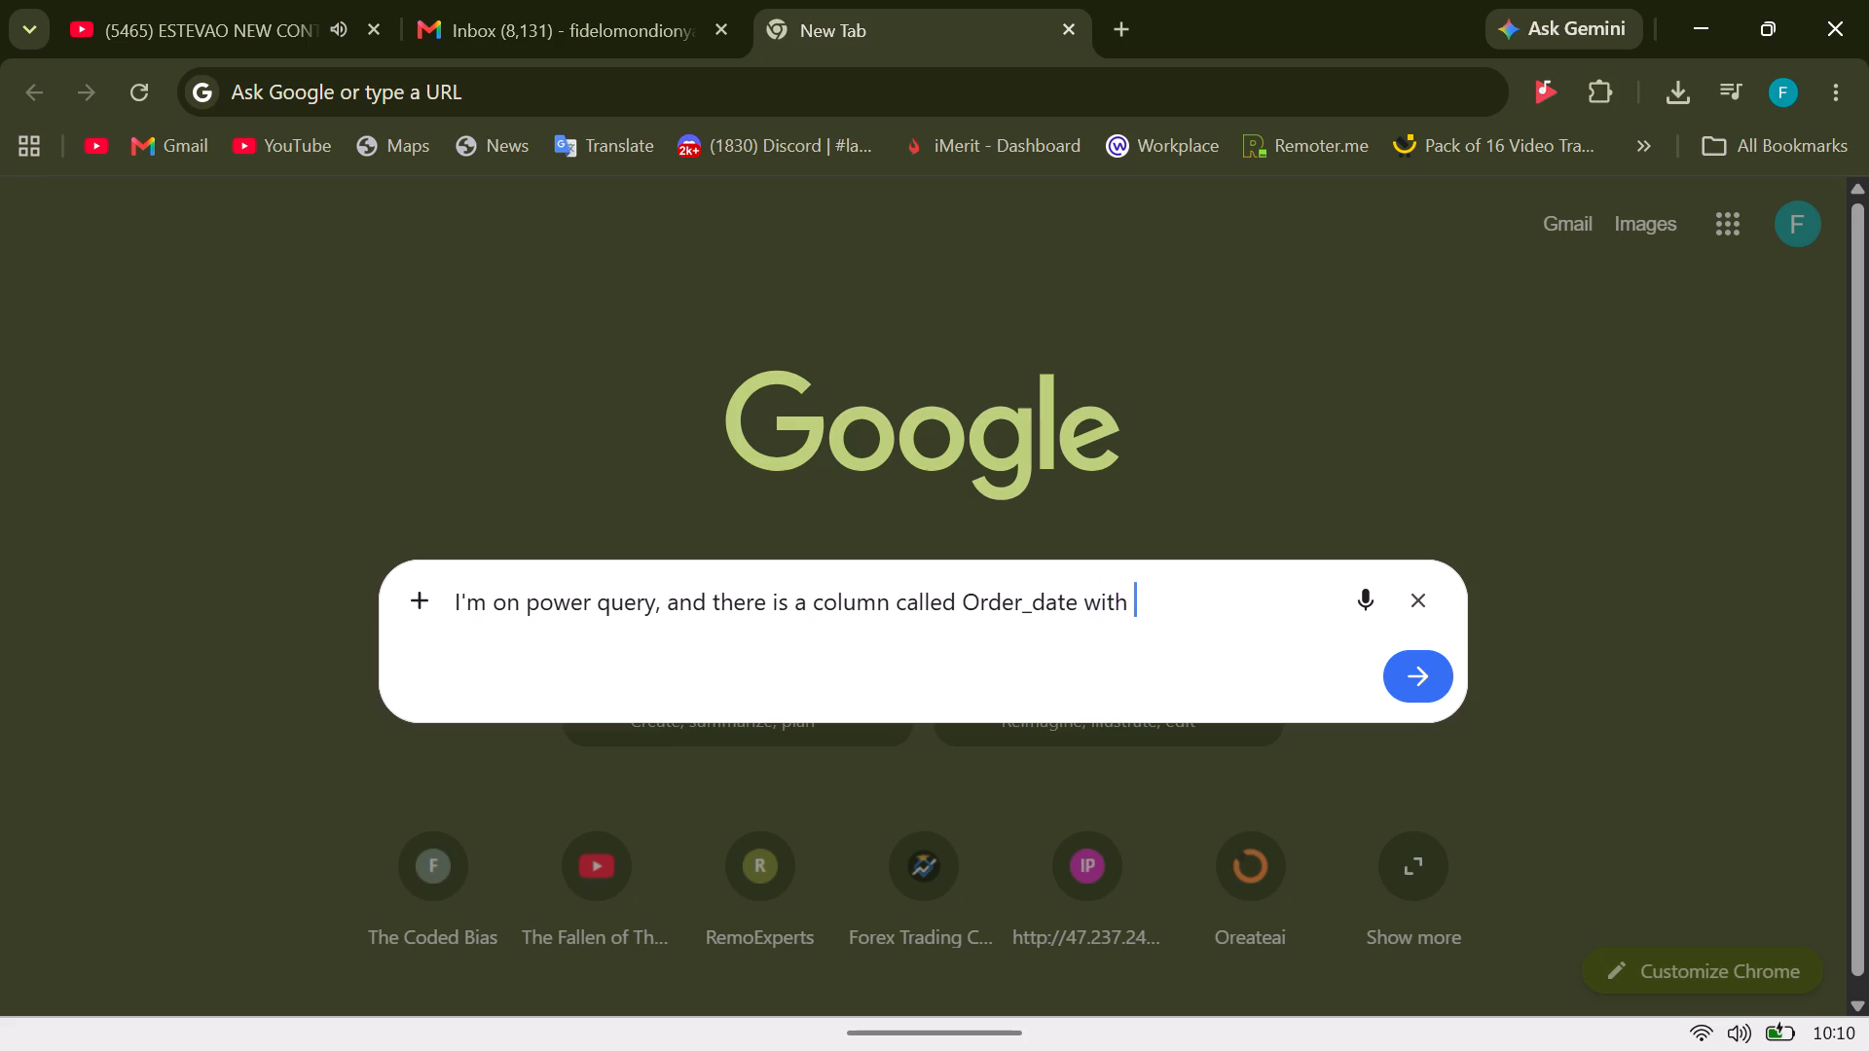
key("t")
type("he format")
key("space")
type("dd")
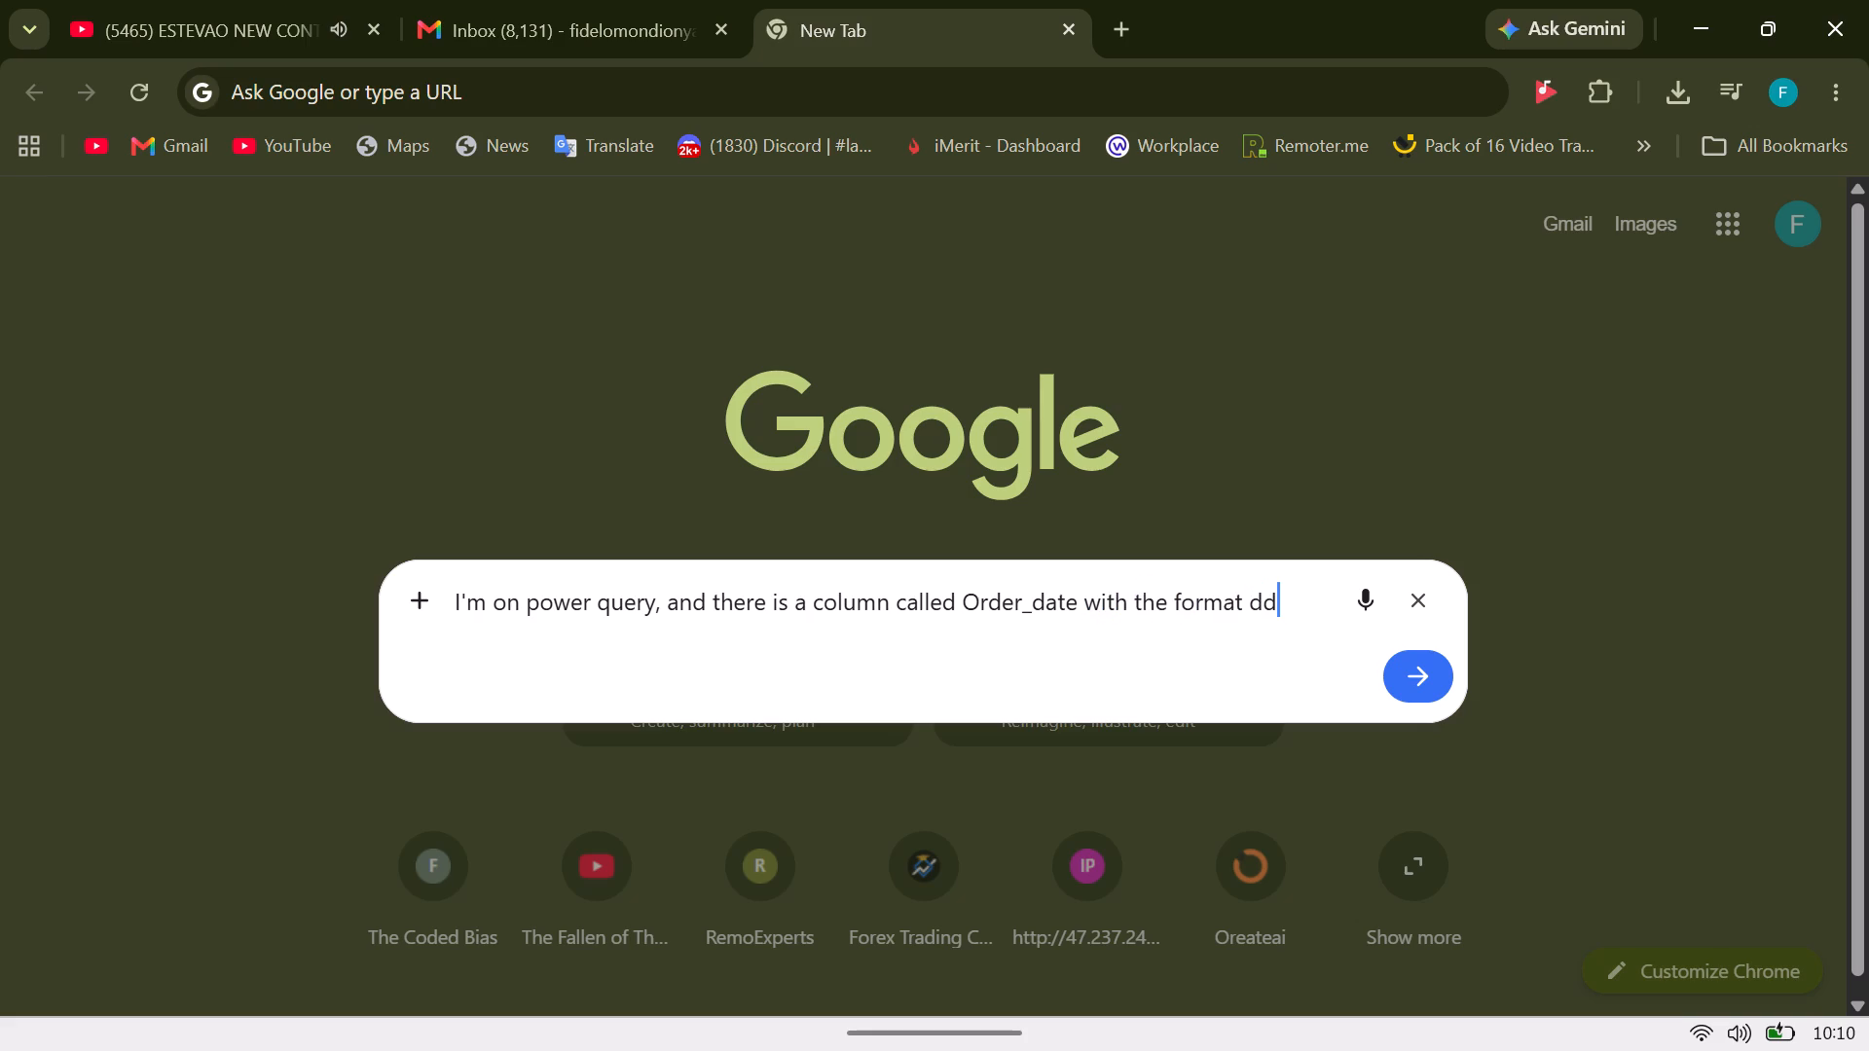
type("/mm/yyyy")
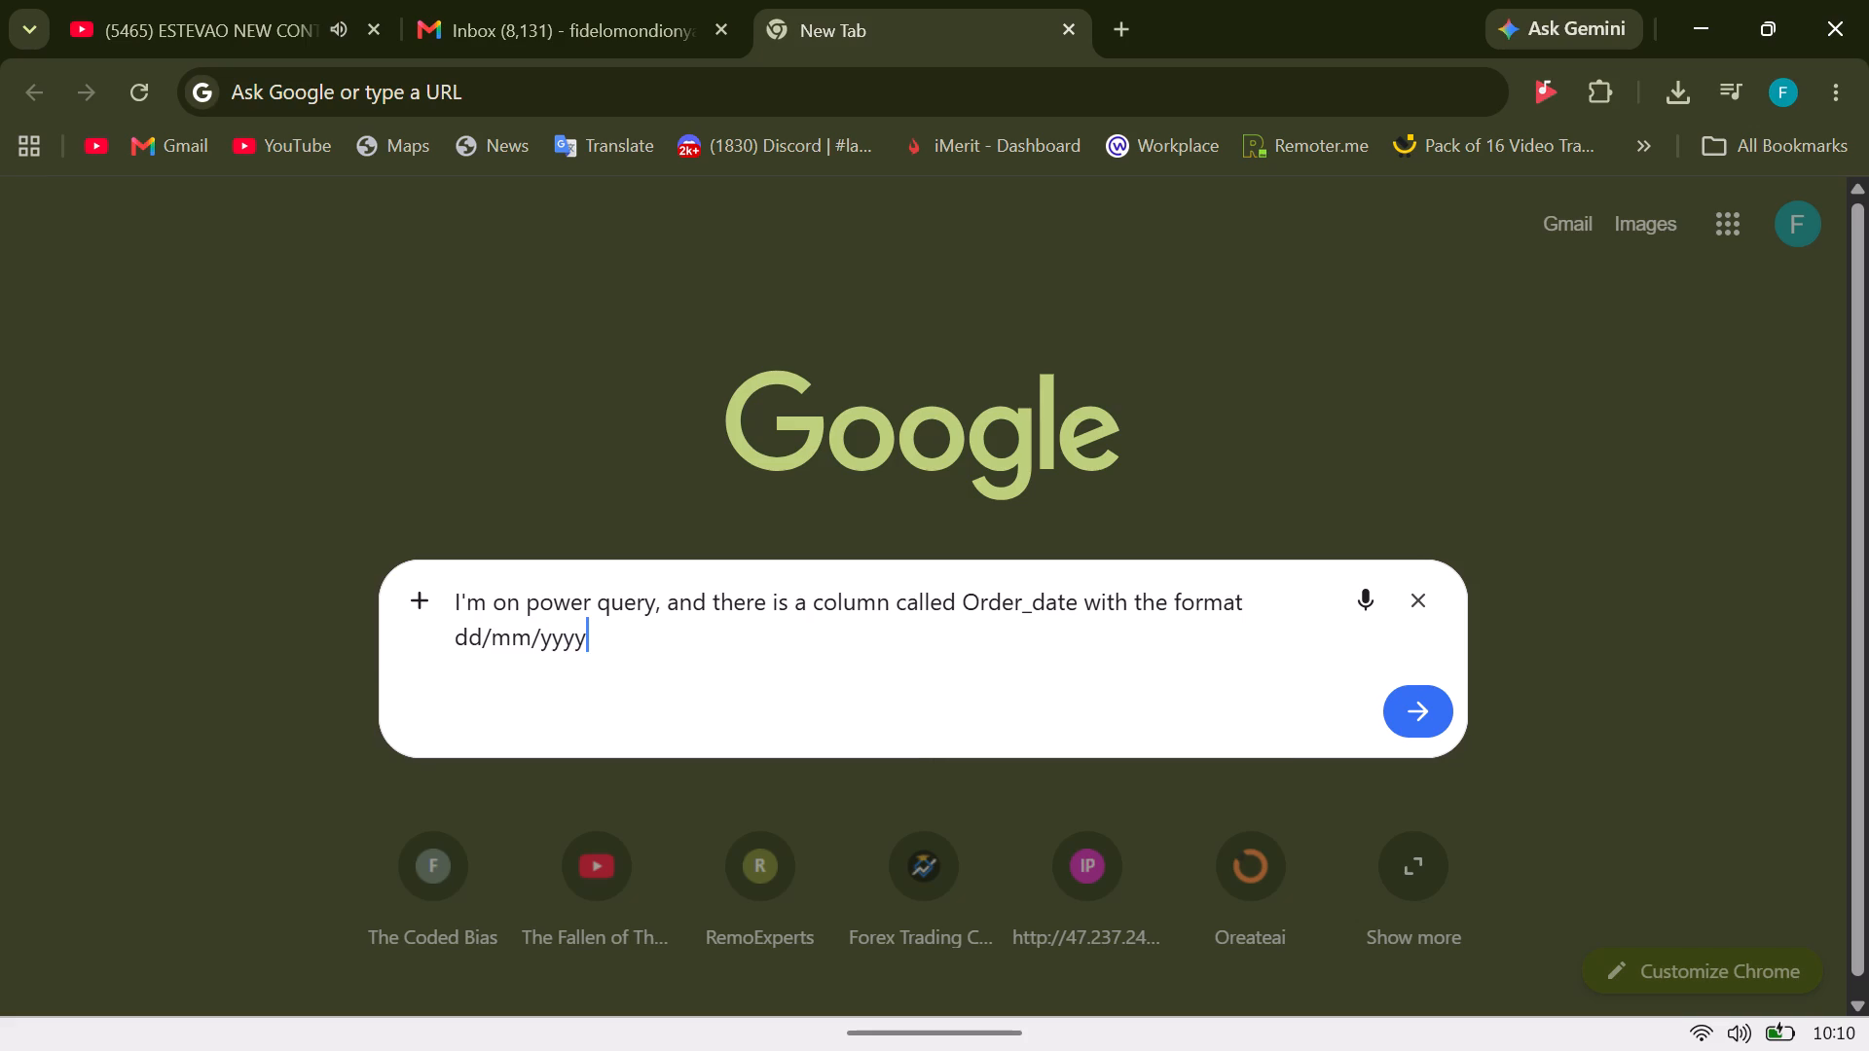
type(", but t")
key("h")
type("ere ar")
type("e")
key("space")
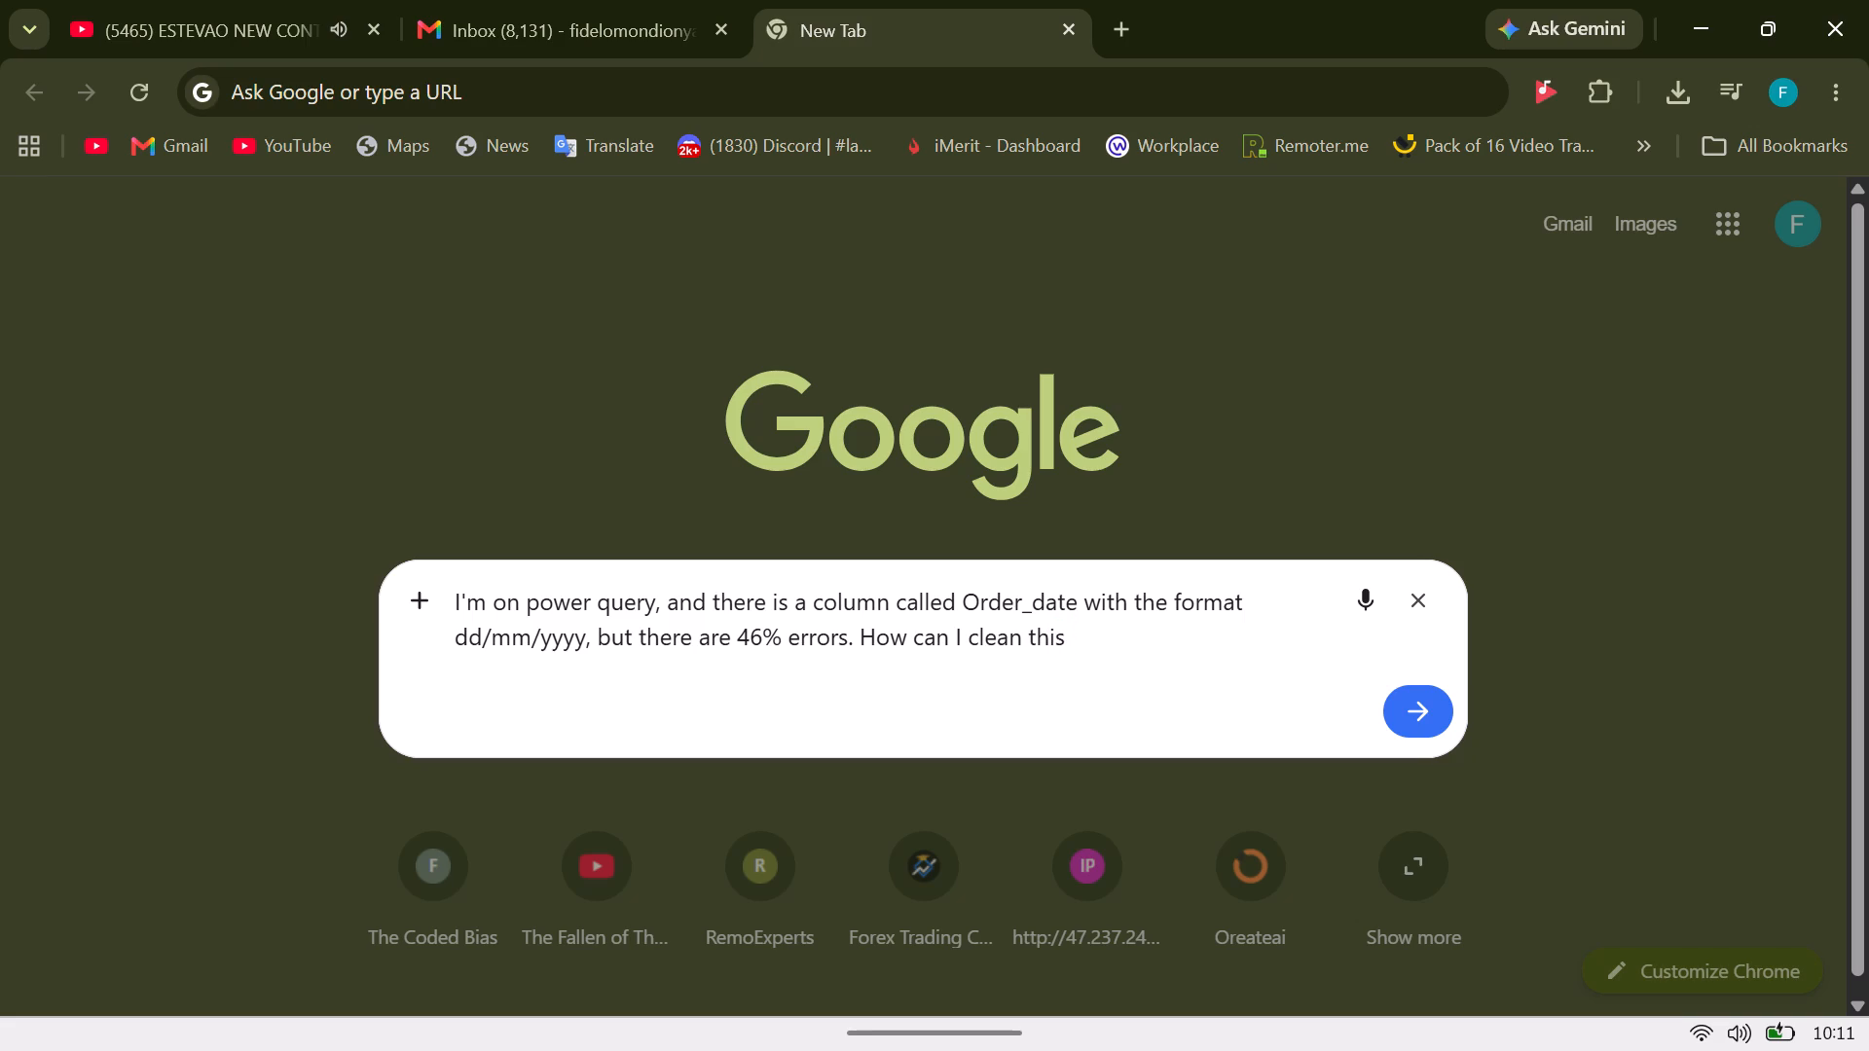
key("s")
key("BackSpace")
type("co")
type("lunm?")
key("Return")
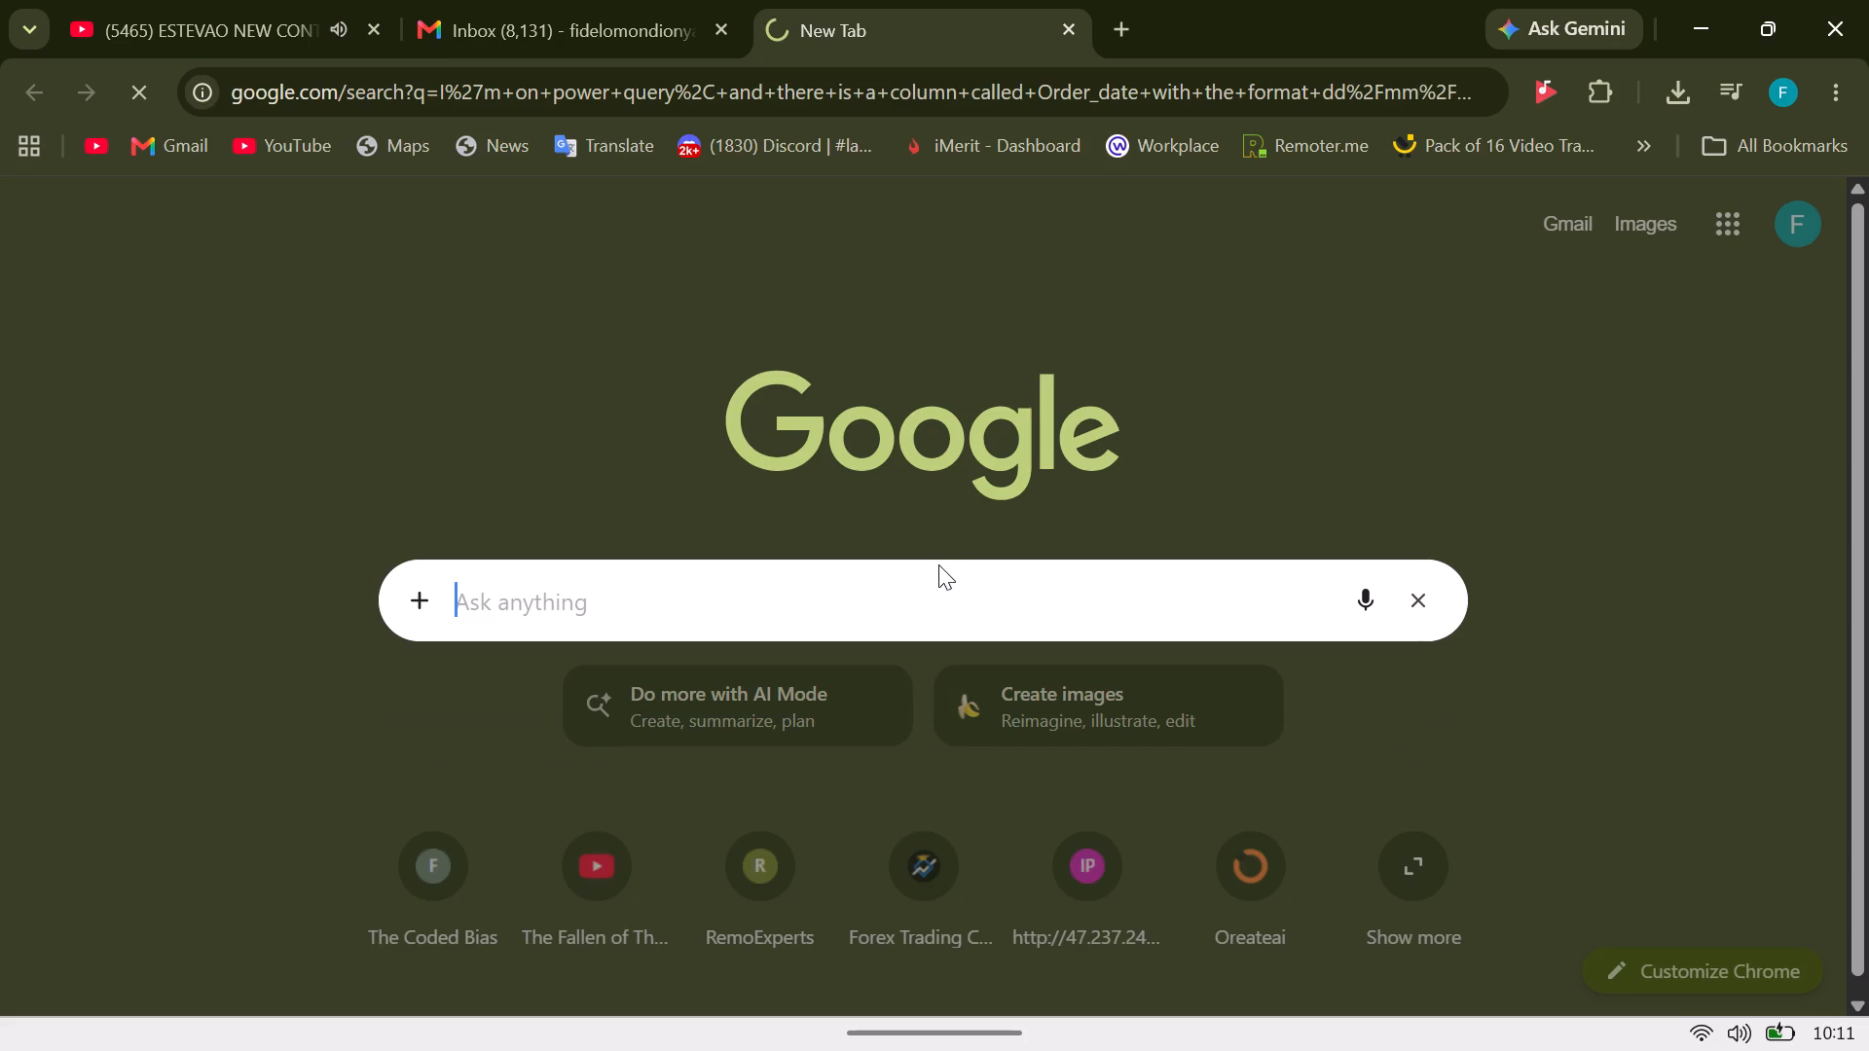
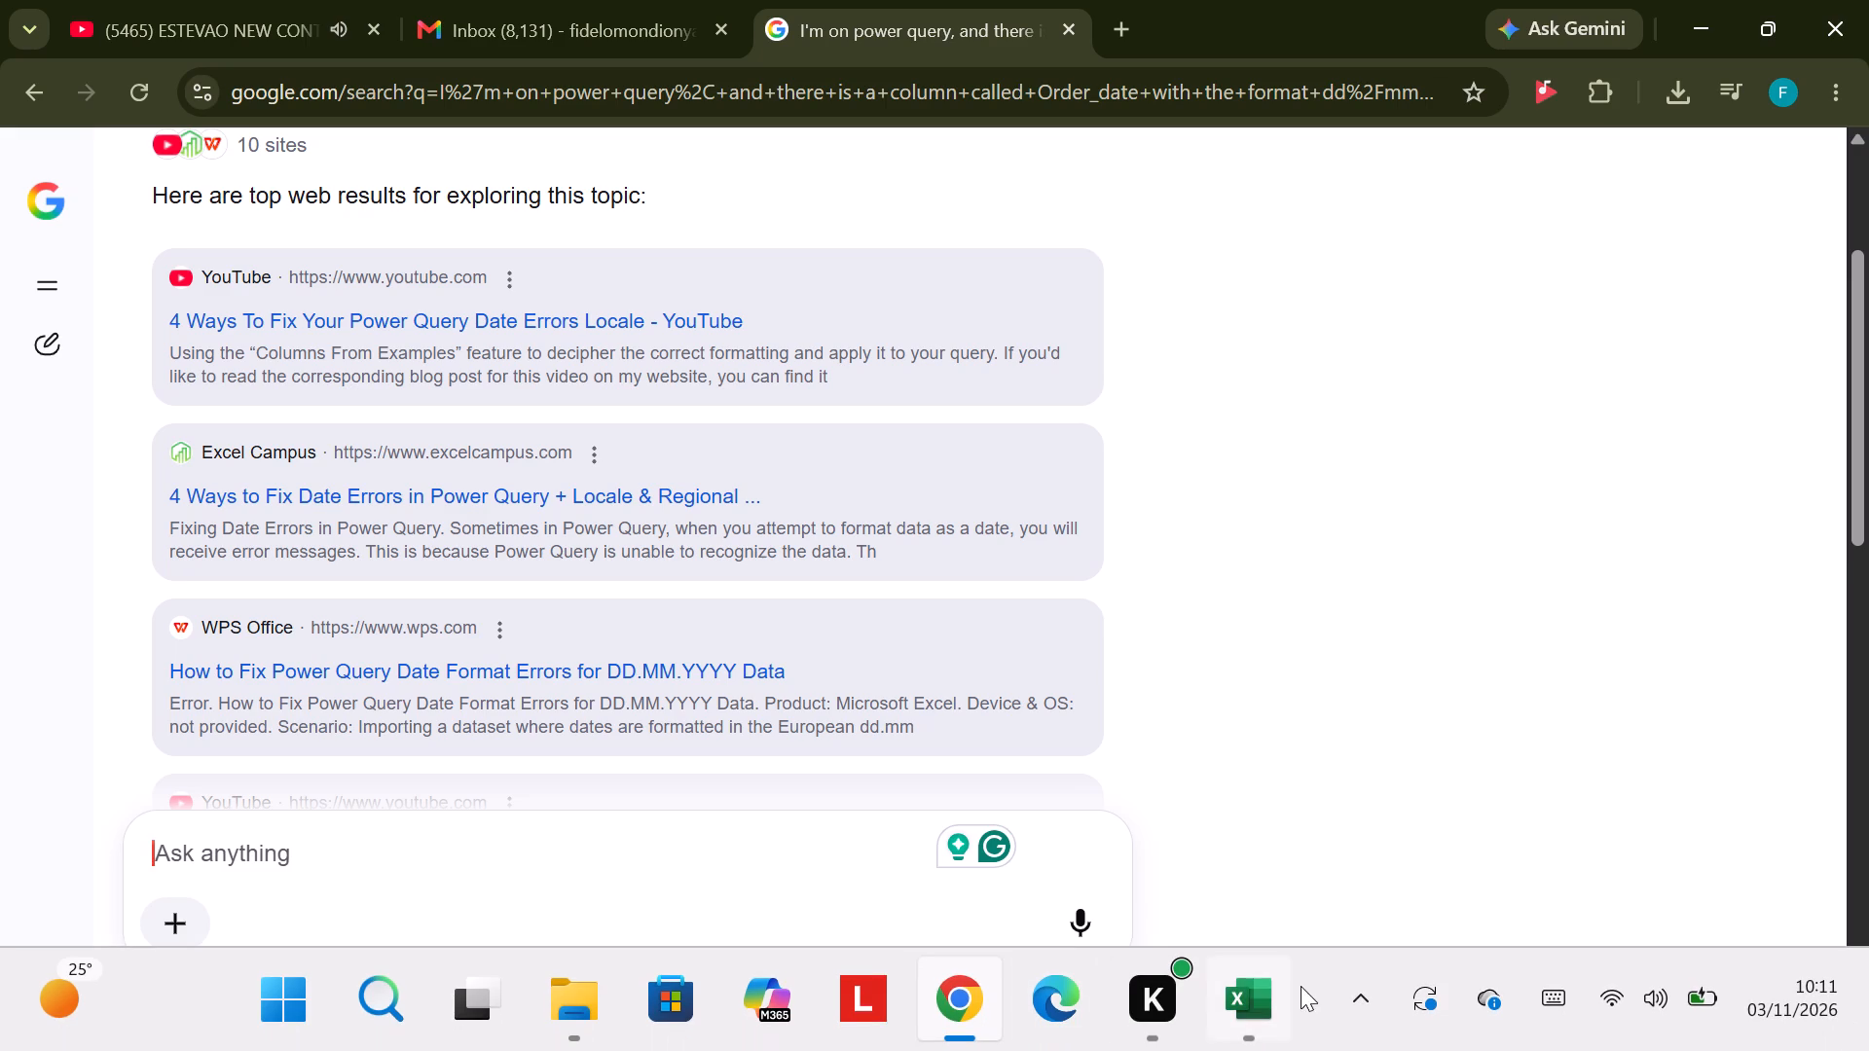
Switch back to the Power Query Editor and examine the order_date column's distinct dates and its available cleaning options.
left_click(1253, 1013)
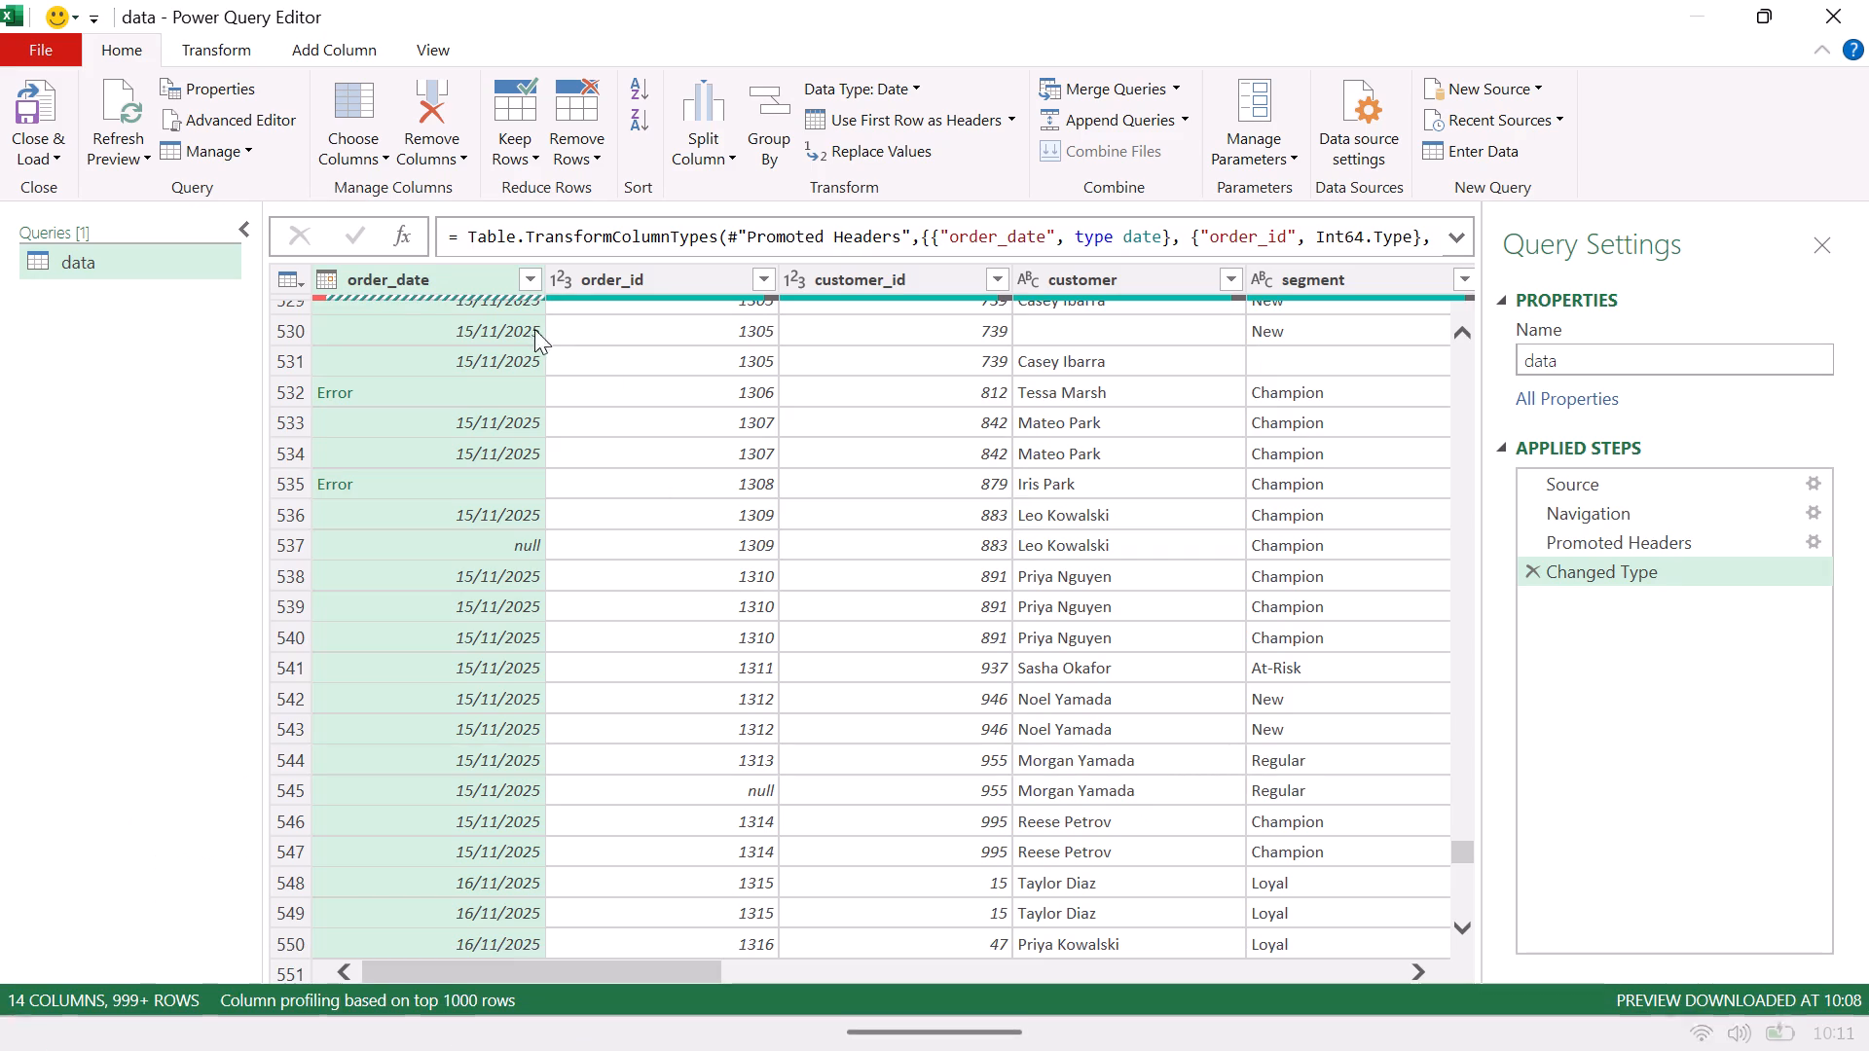
right_click(420, 298)
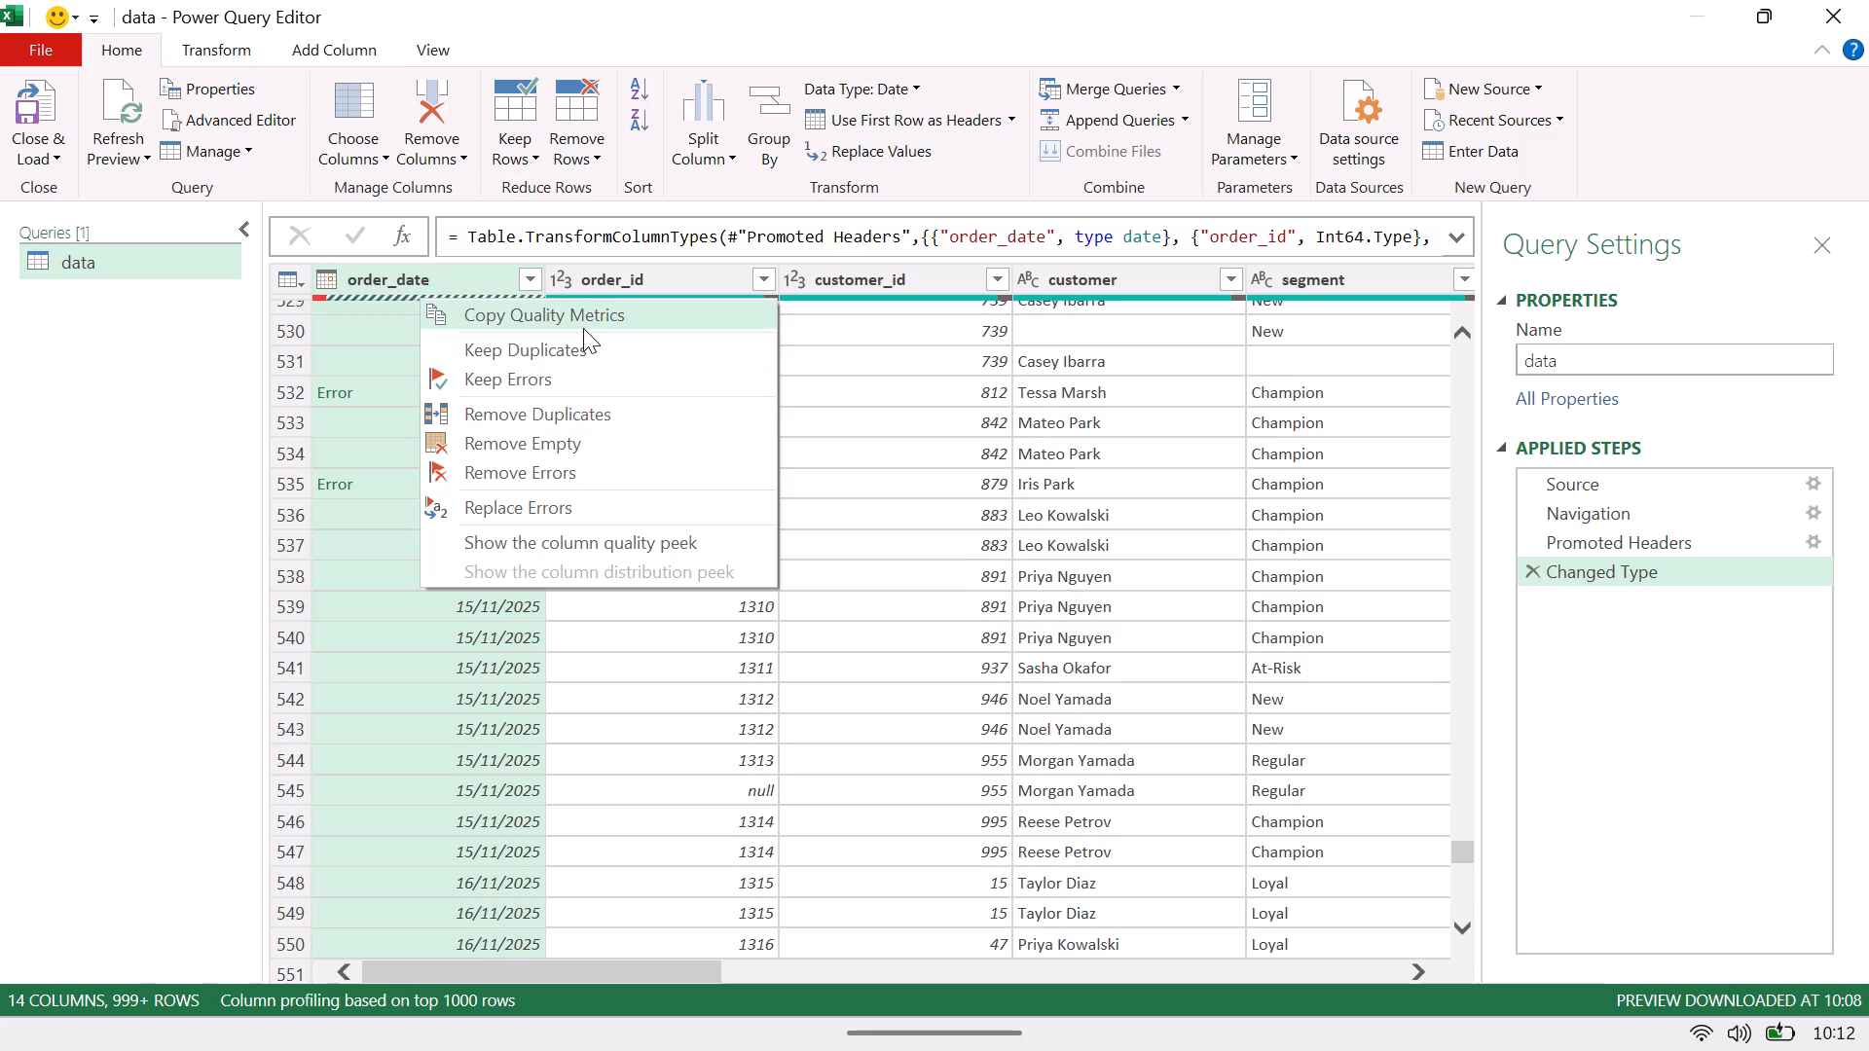
left_click(443, 279)
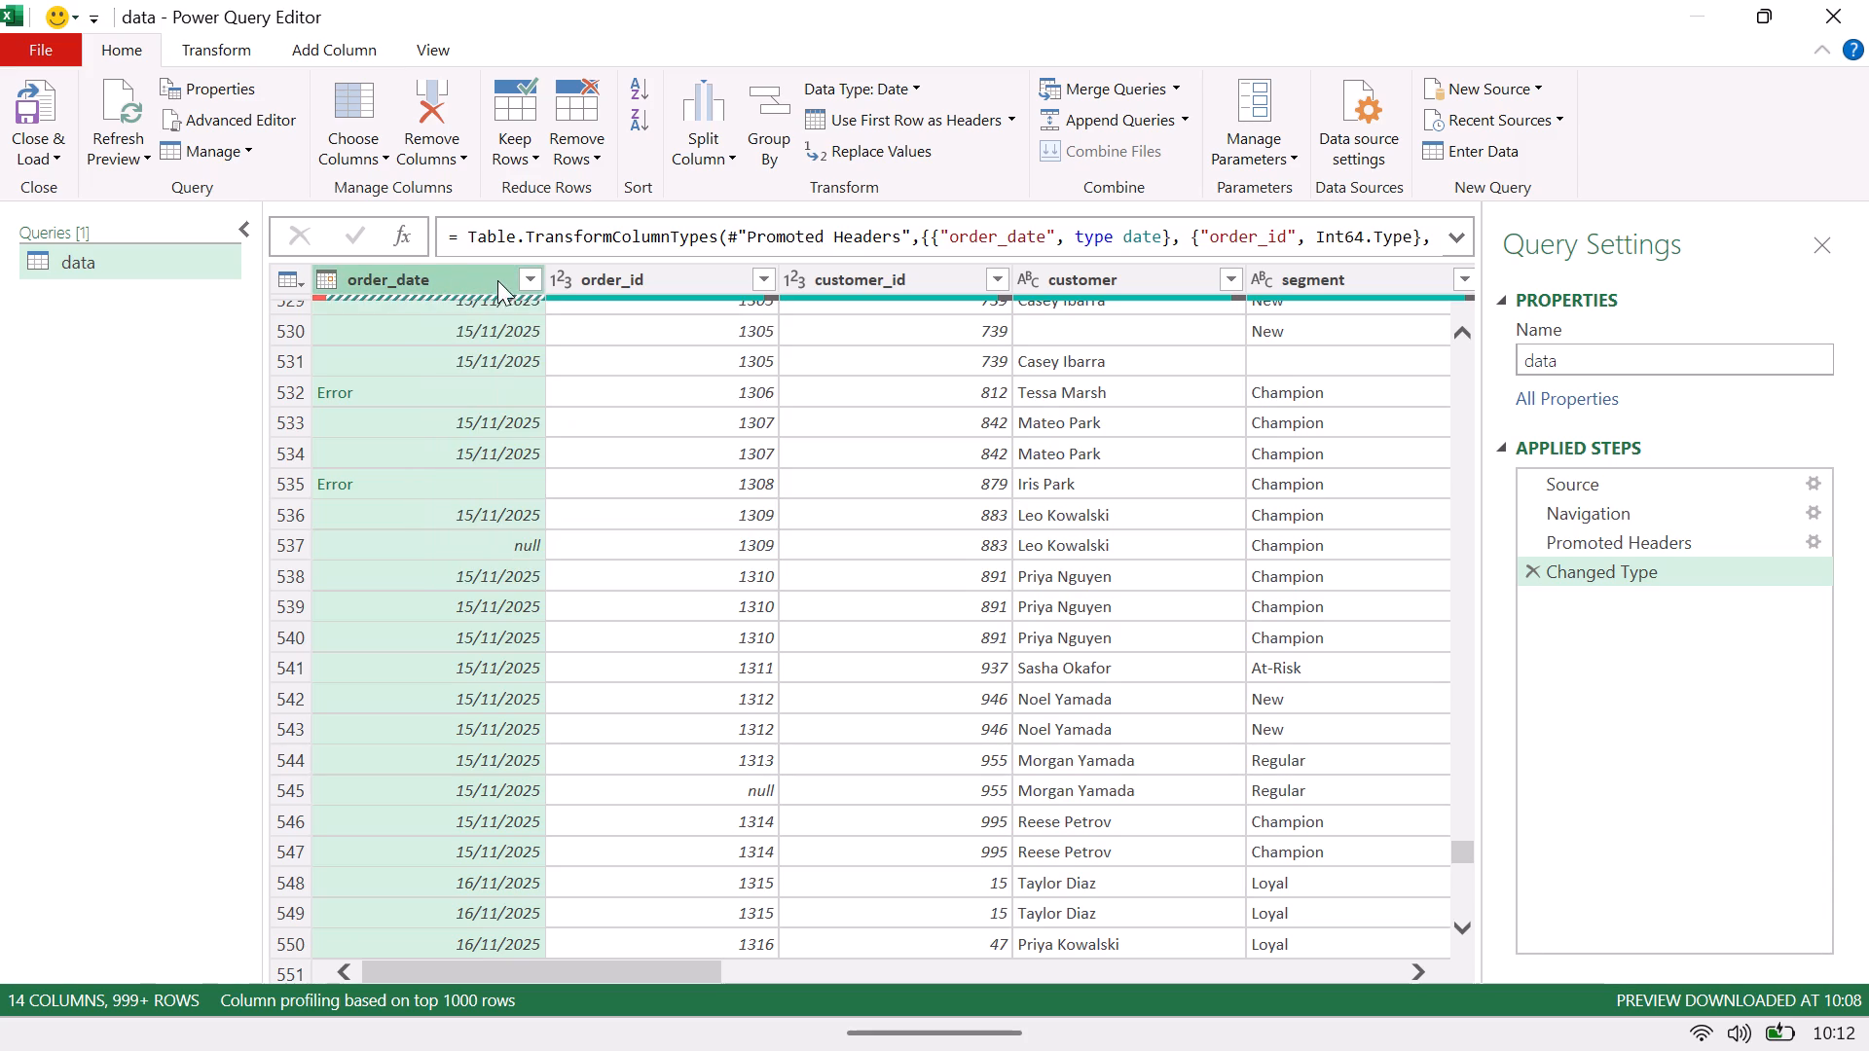
left_click(529, 285)
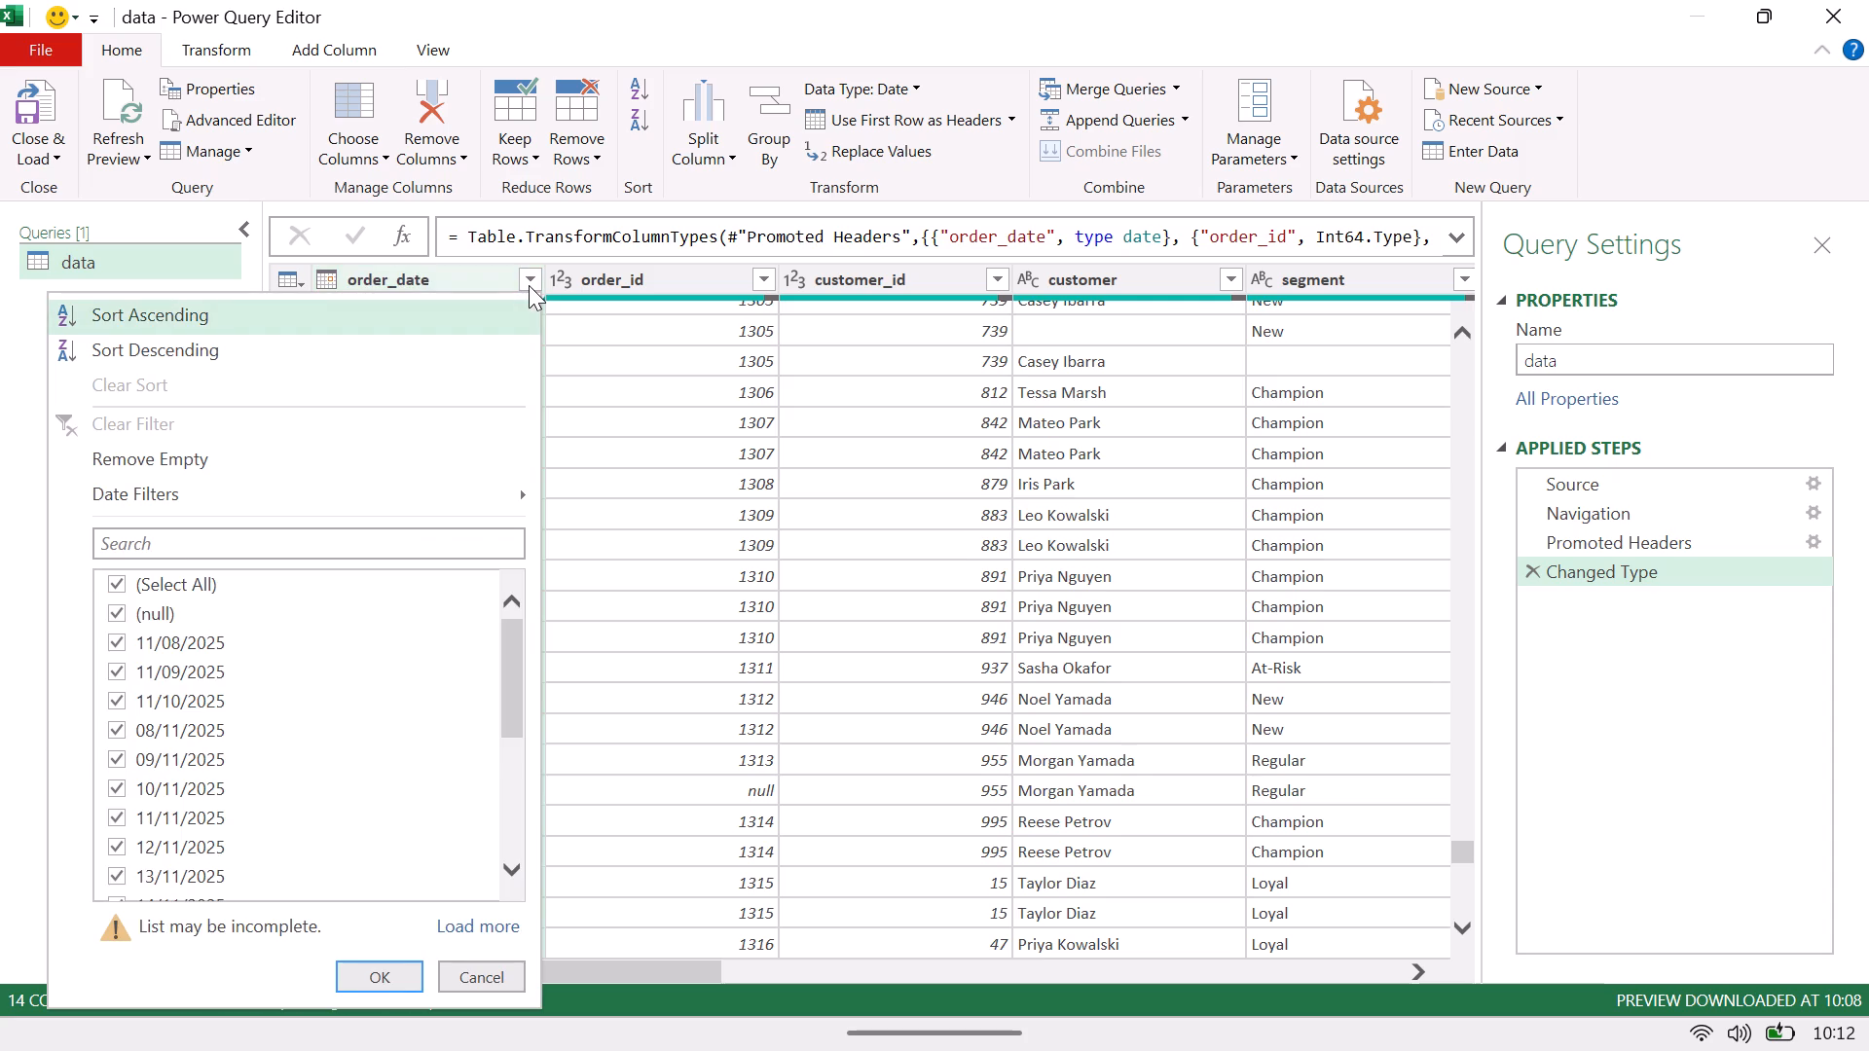
left_click_drag(508, 636, 509, 707)
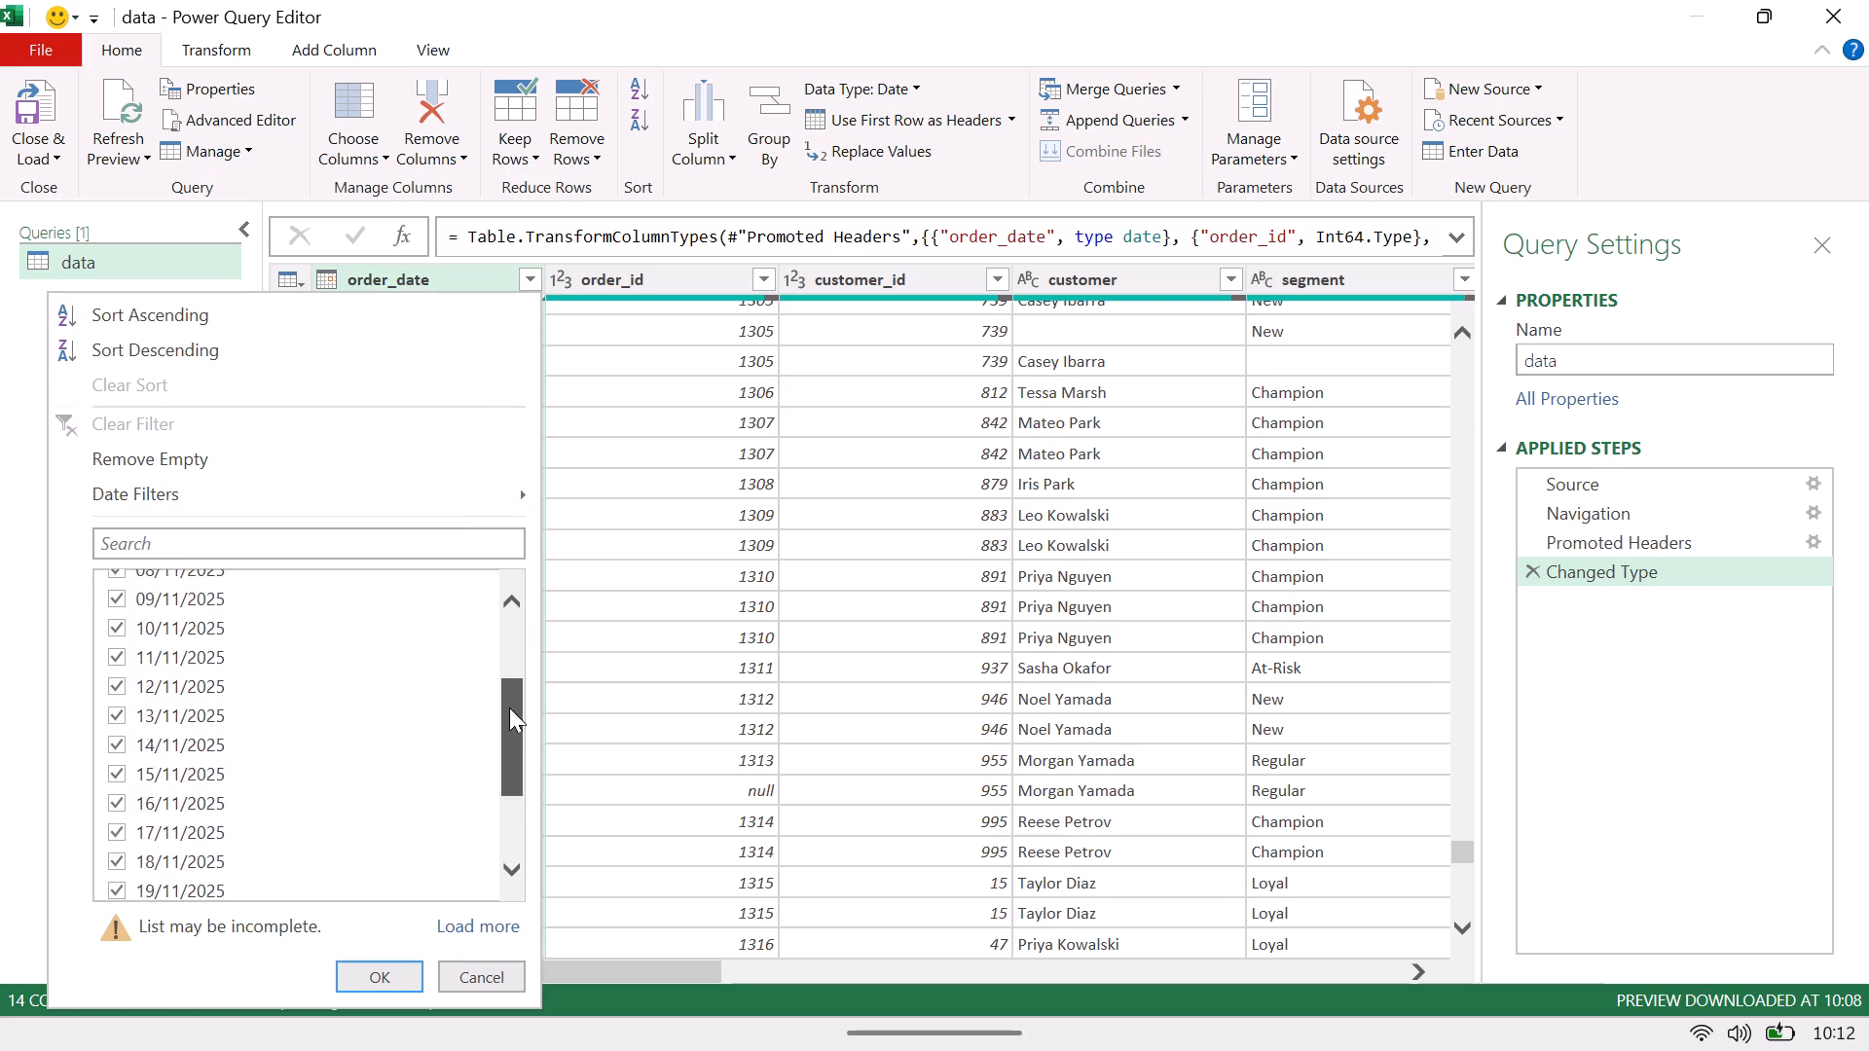
left_click_drag(509, 707, 507, 900)
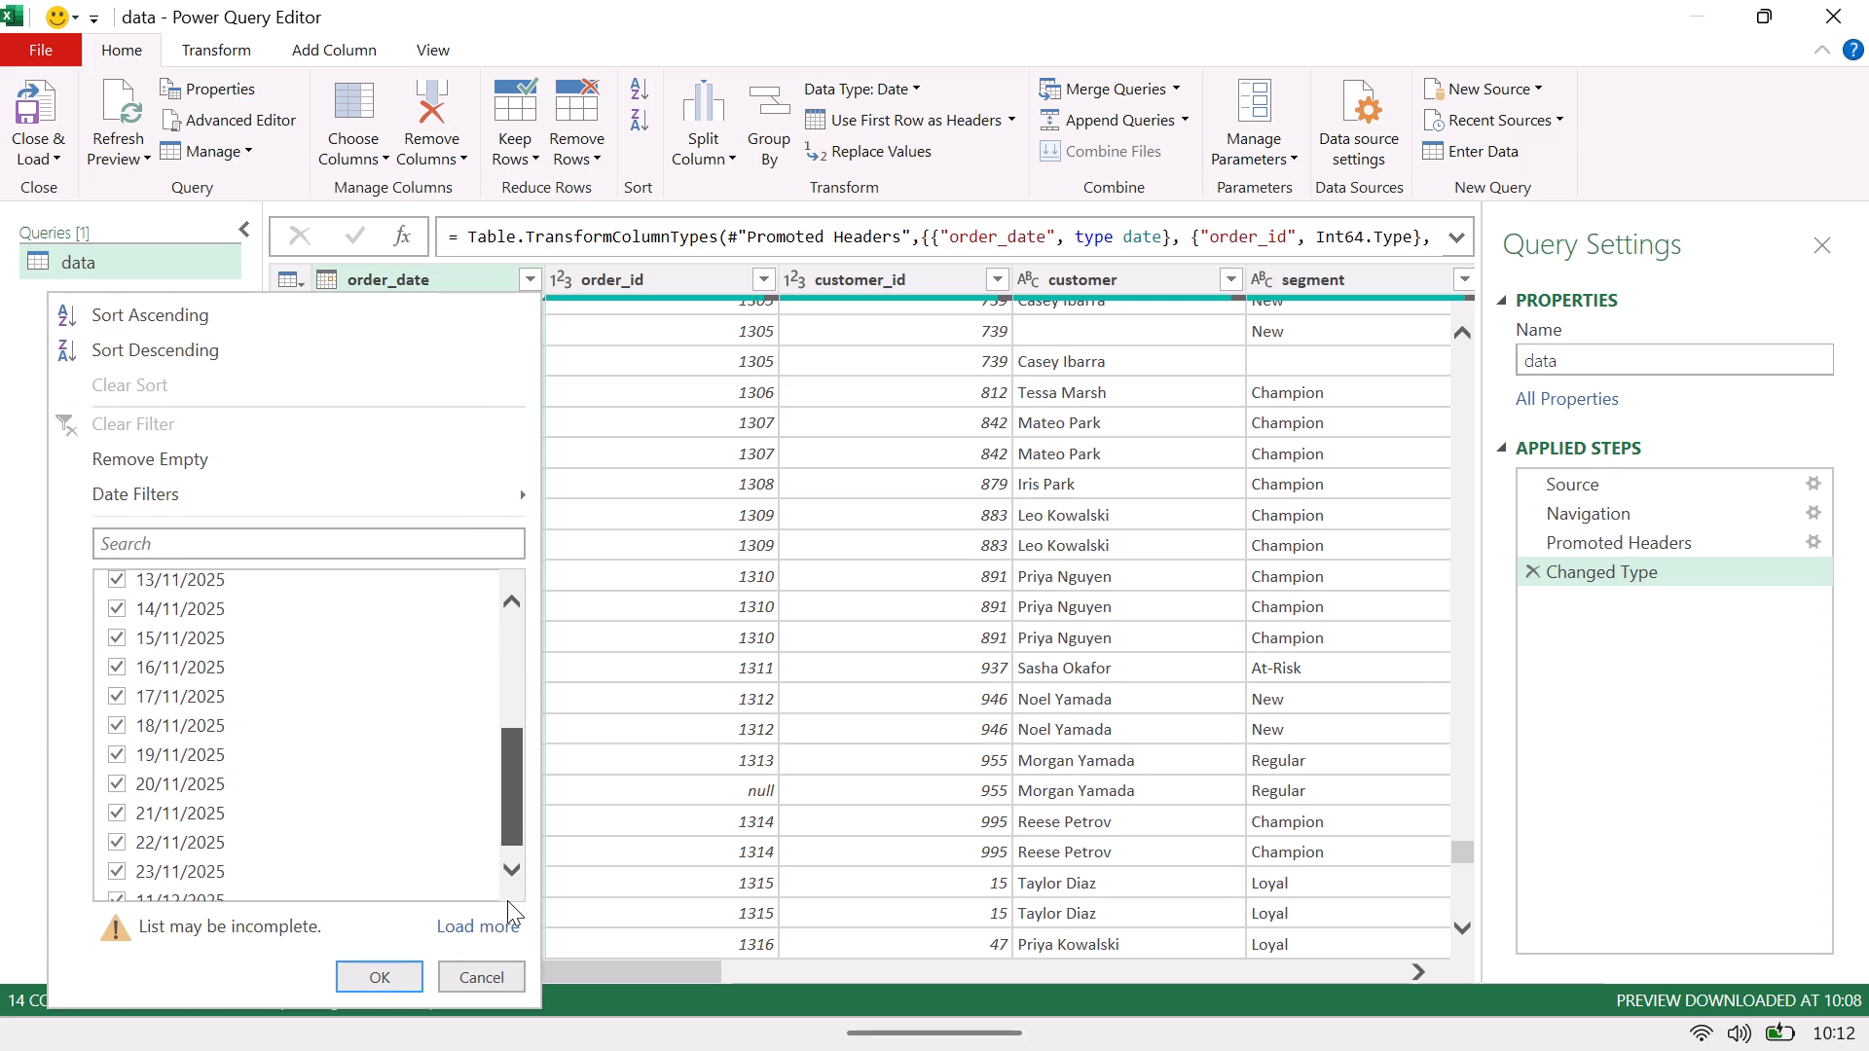
left_click_drag(507, 900, 510, 447)
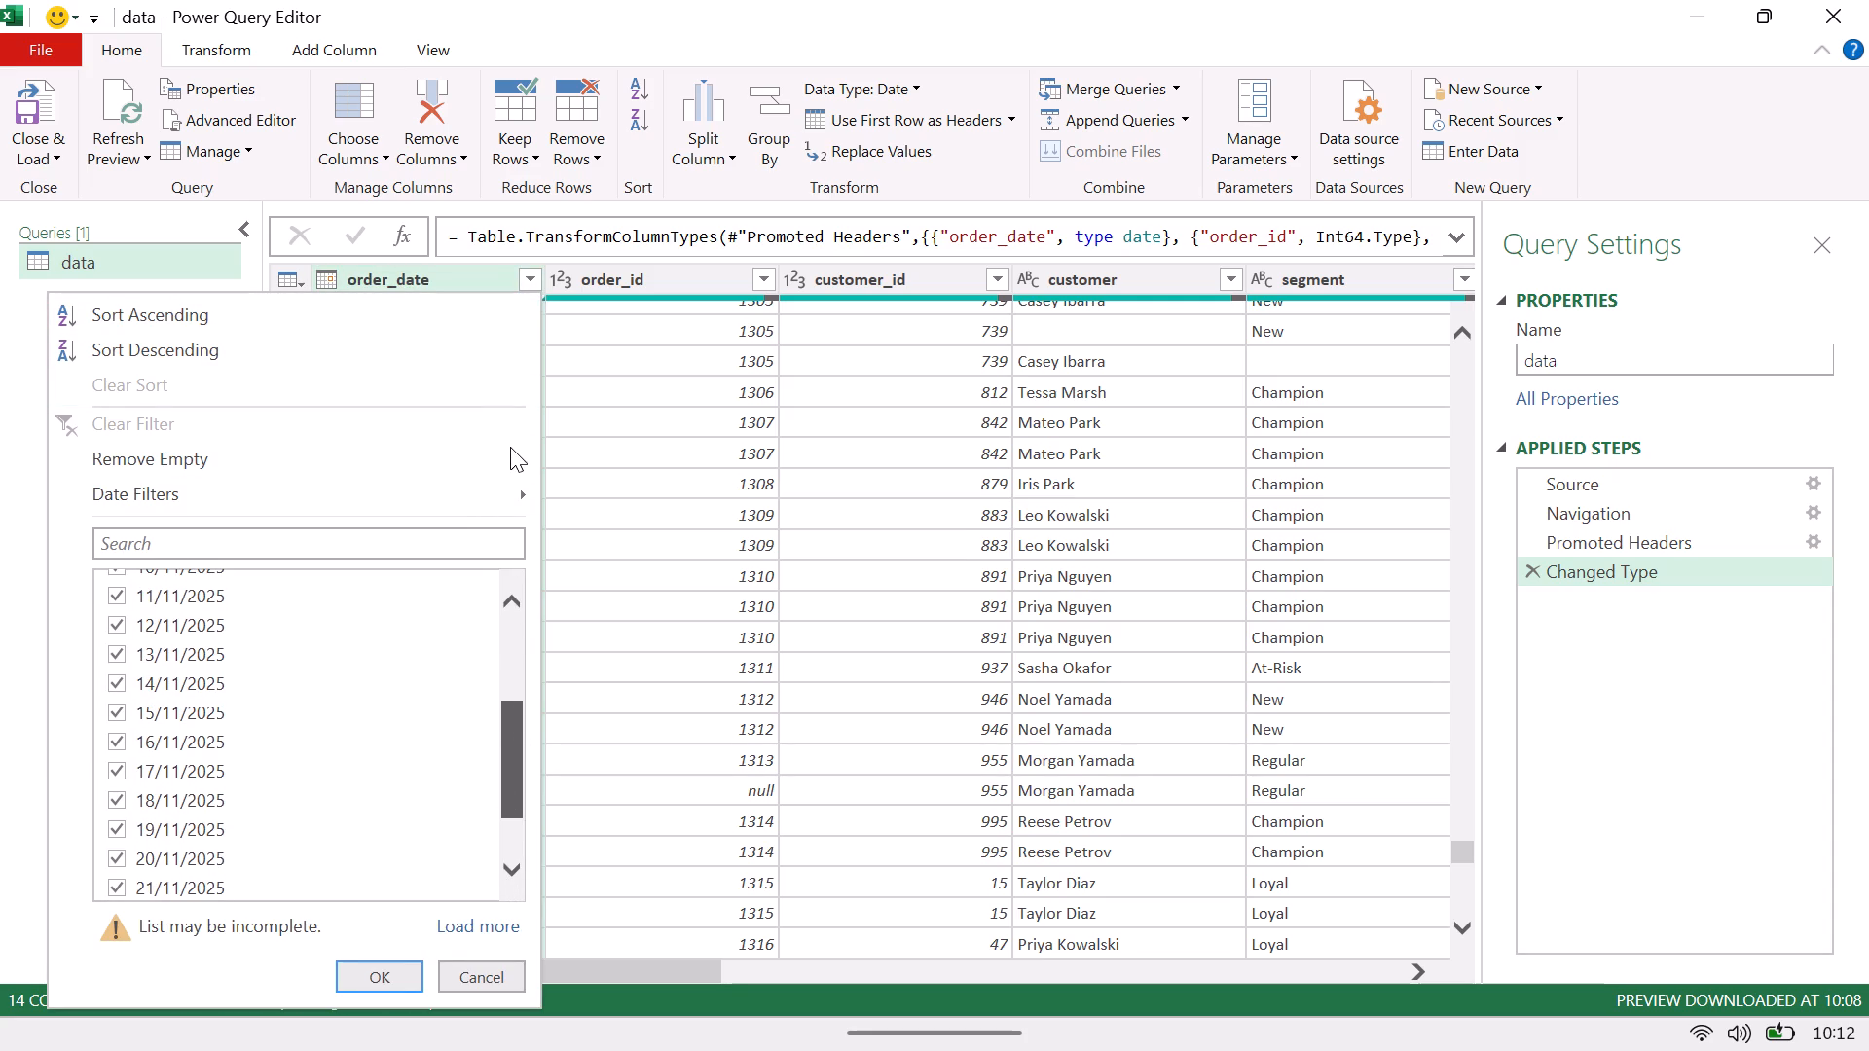
left_click_drag(510, 447, 510, 448)
left_click(0, 441)
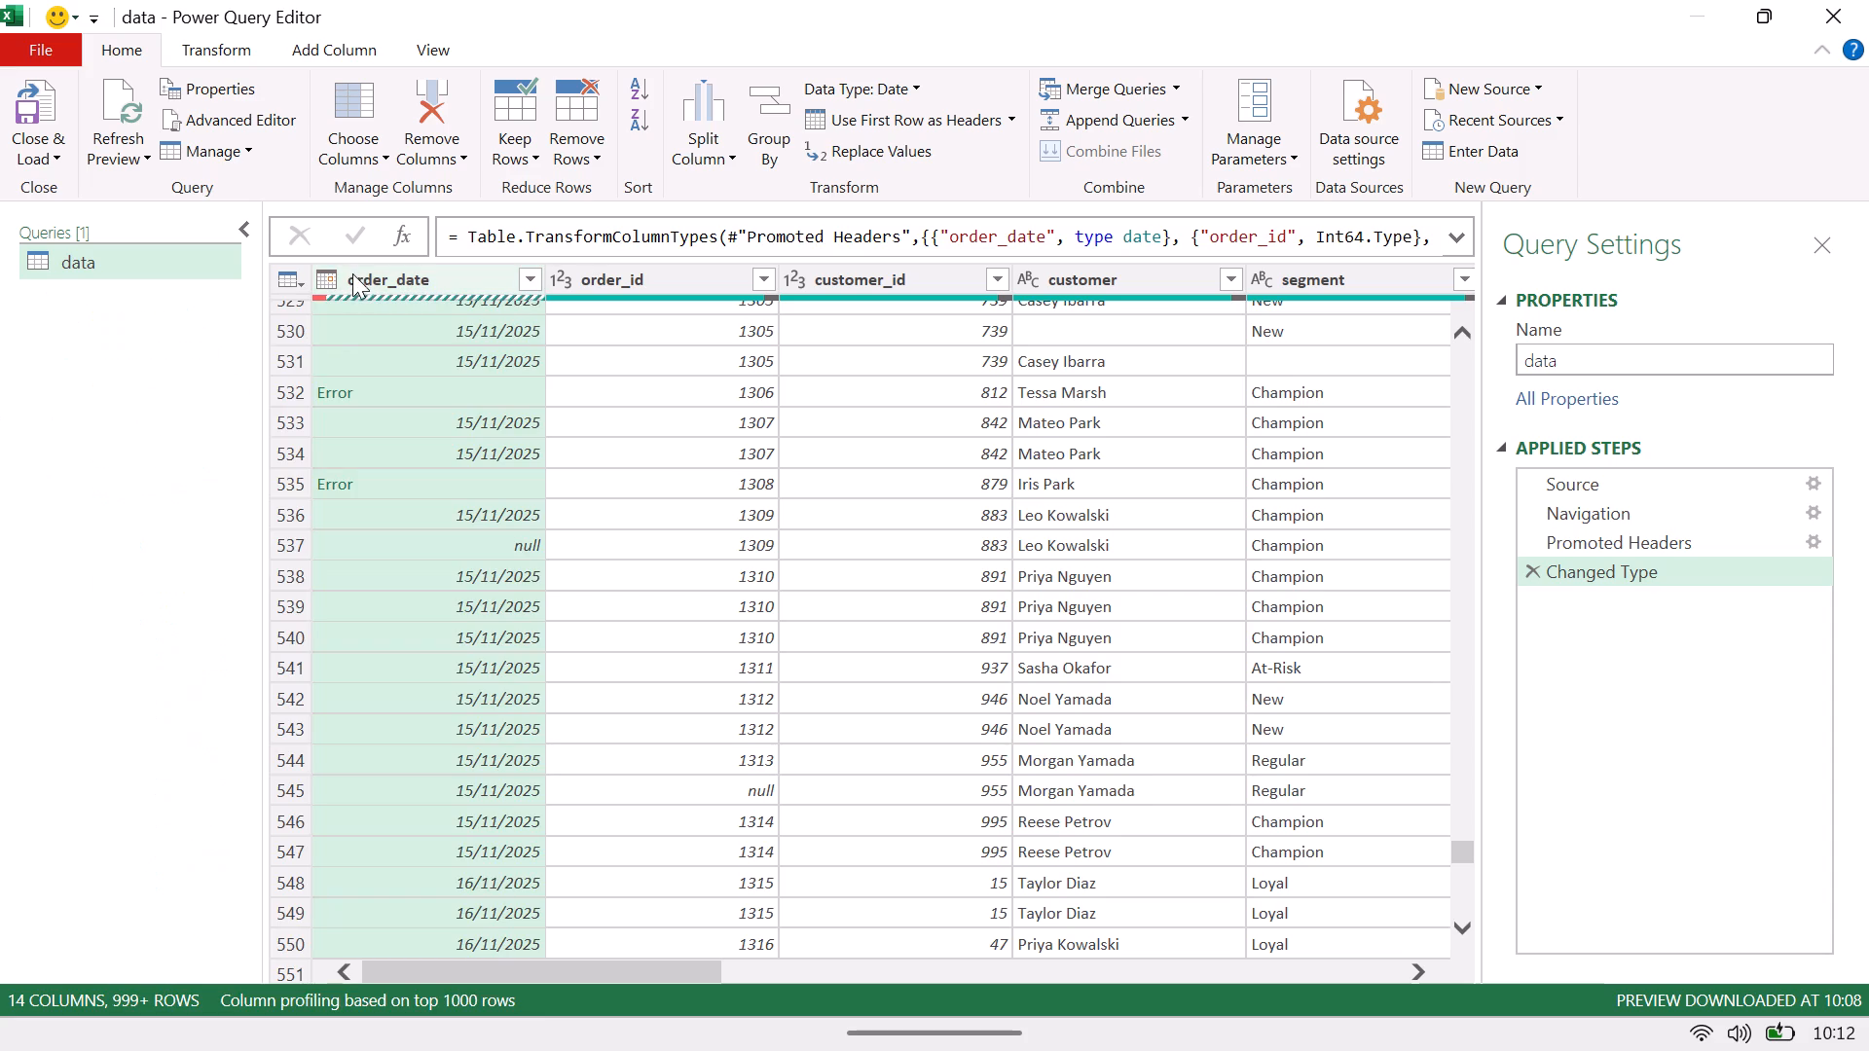
right_click(356, 277)
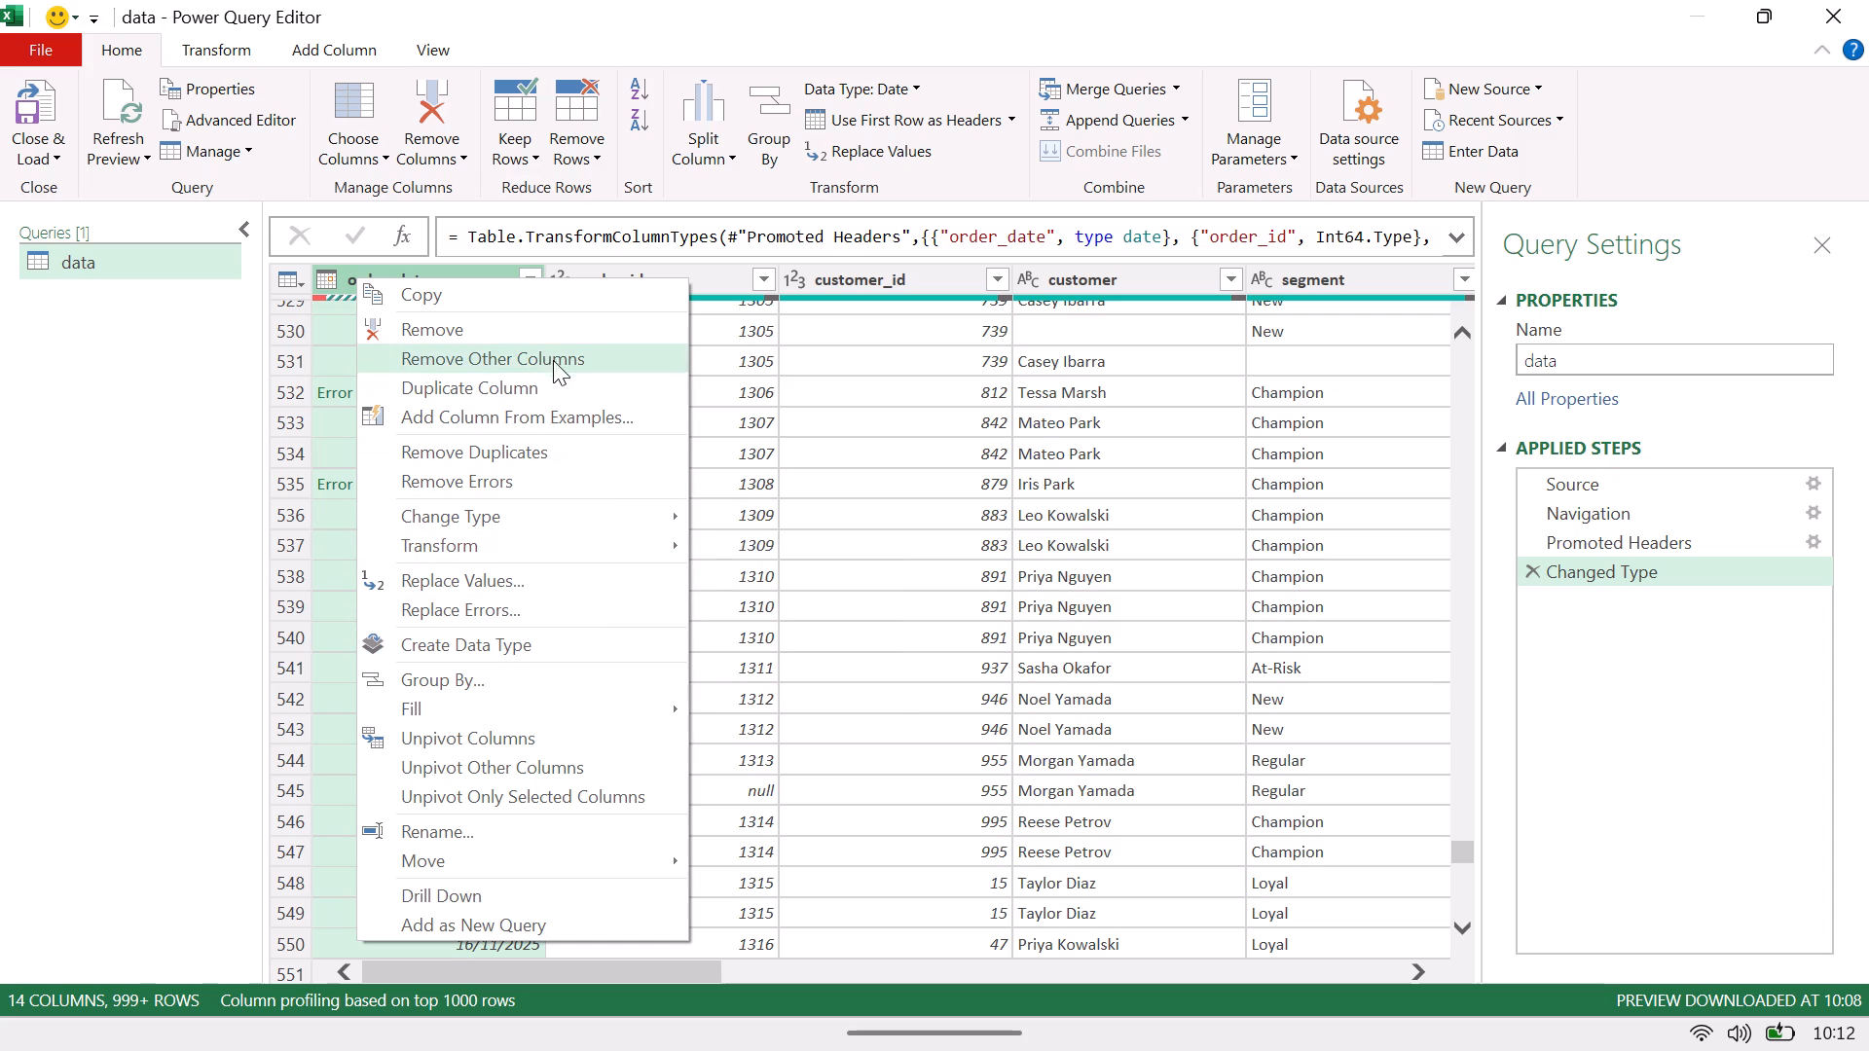
Switch to Chrome and close the tab holding the earlier Google AI Mode answer.
left_click(925, 1008)
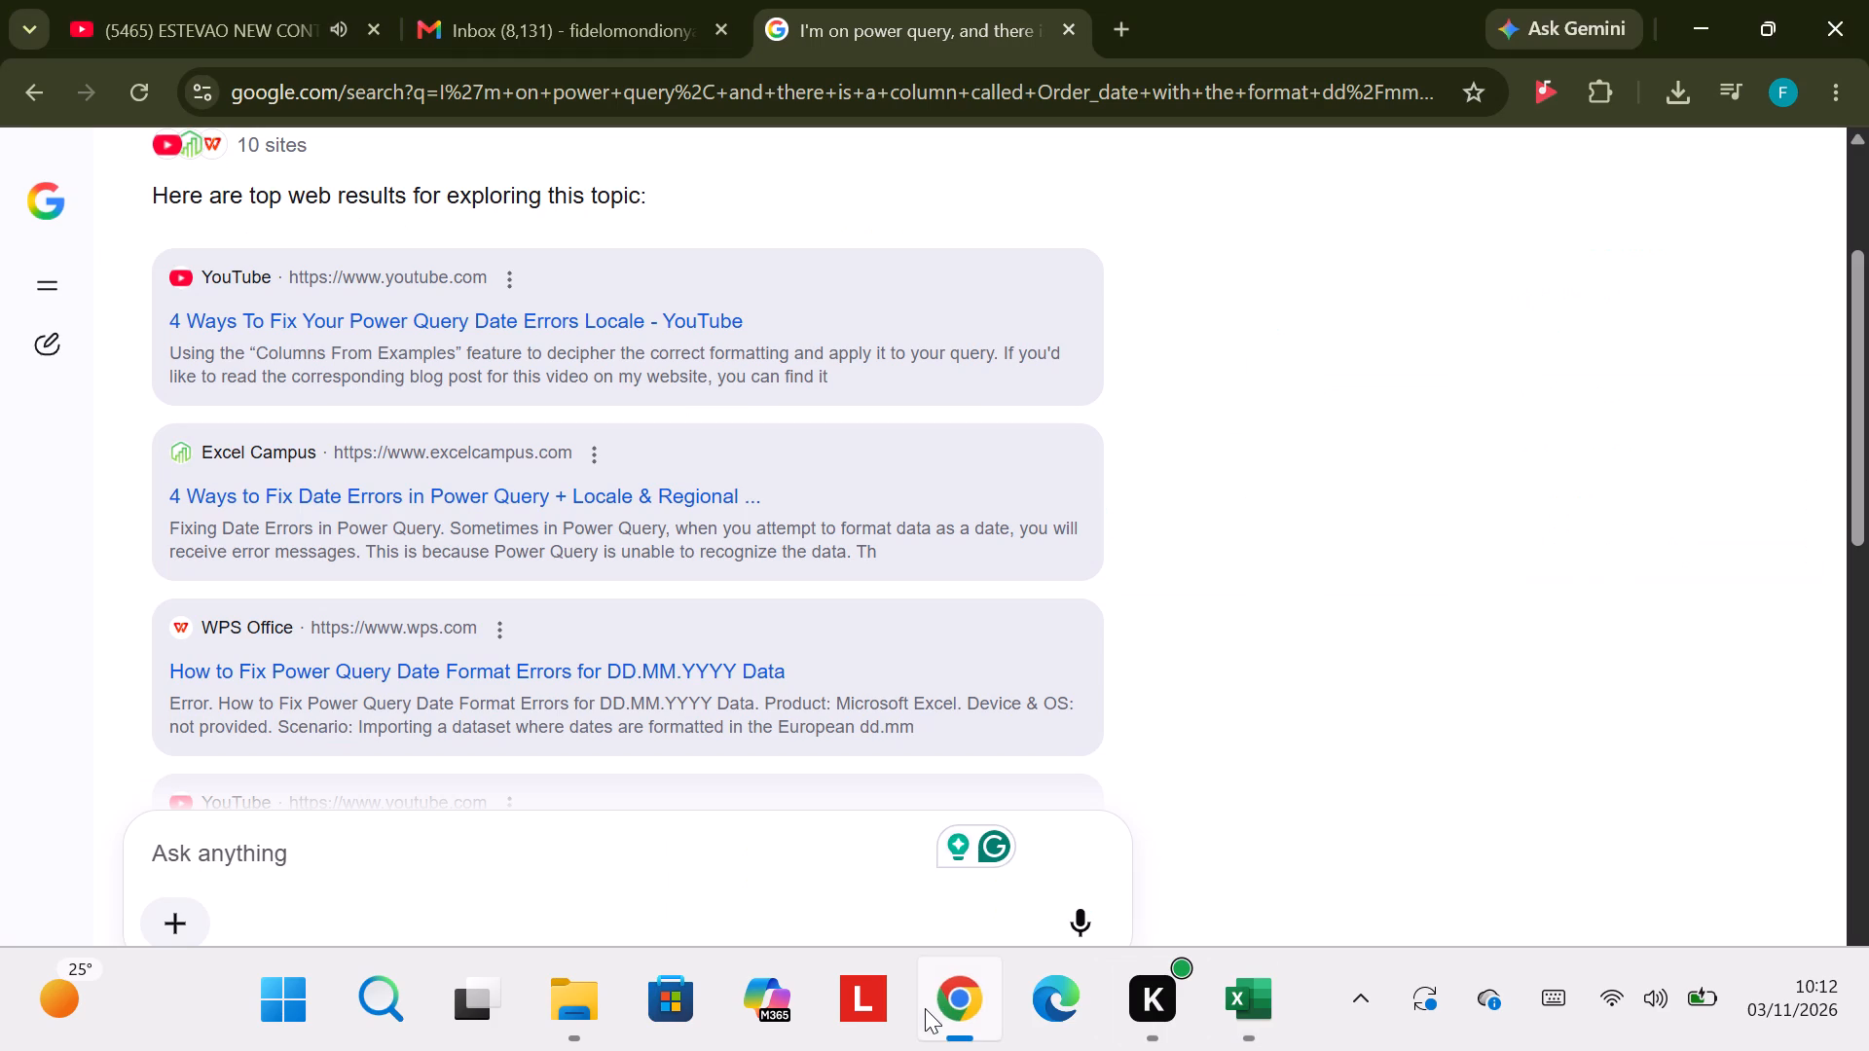
left_click(1068, 30)
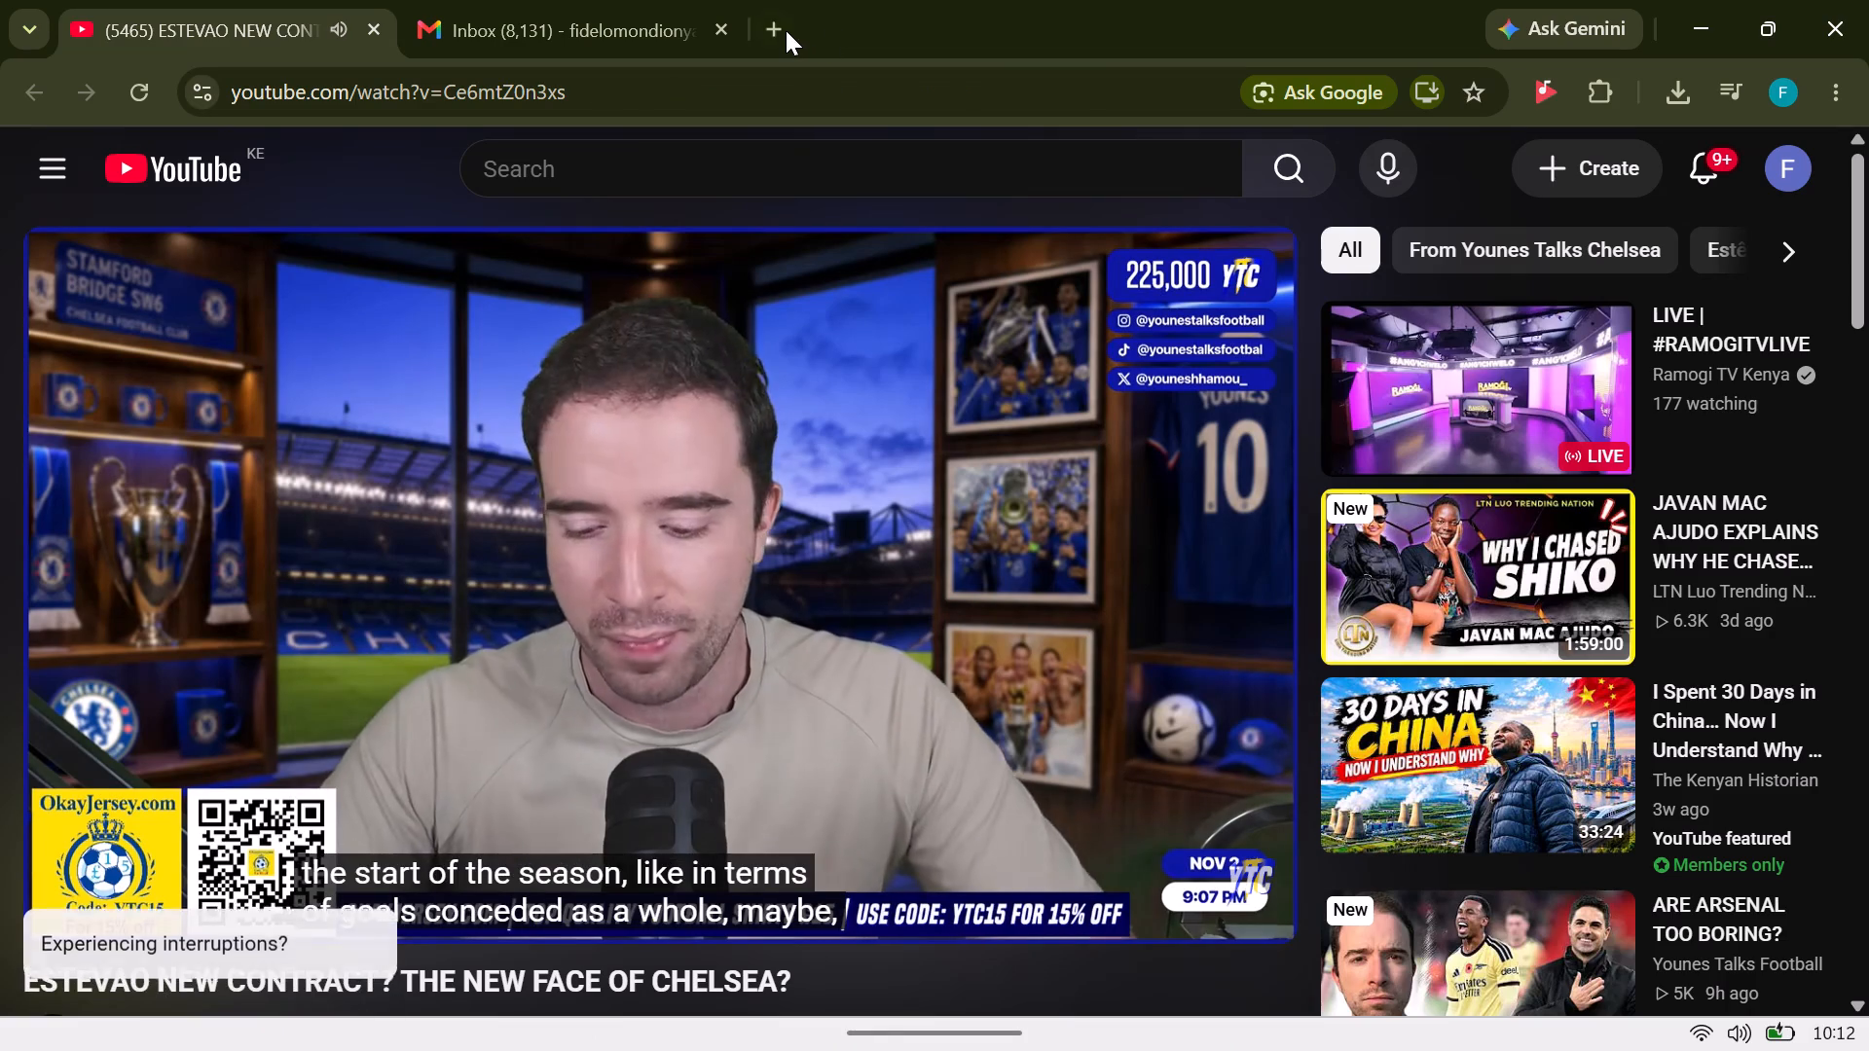
In a new tab, search Google for how to change locale in Power Query from dd/mm/yyyy to mm/dd/yyyy and read the AI Overview's instructions.
double_click(785, 30)
type("how")
key("space")
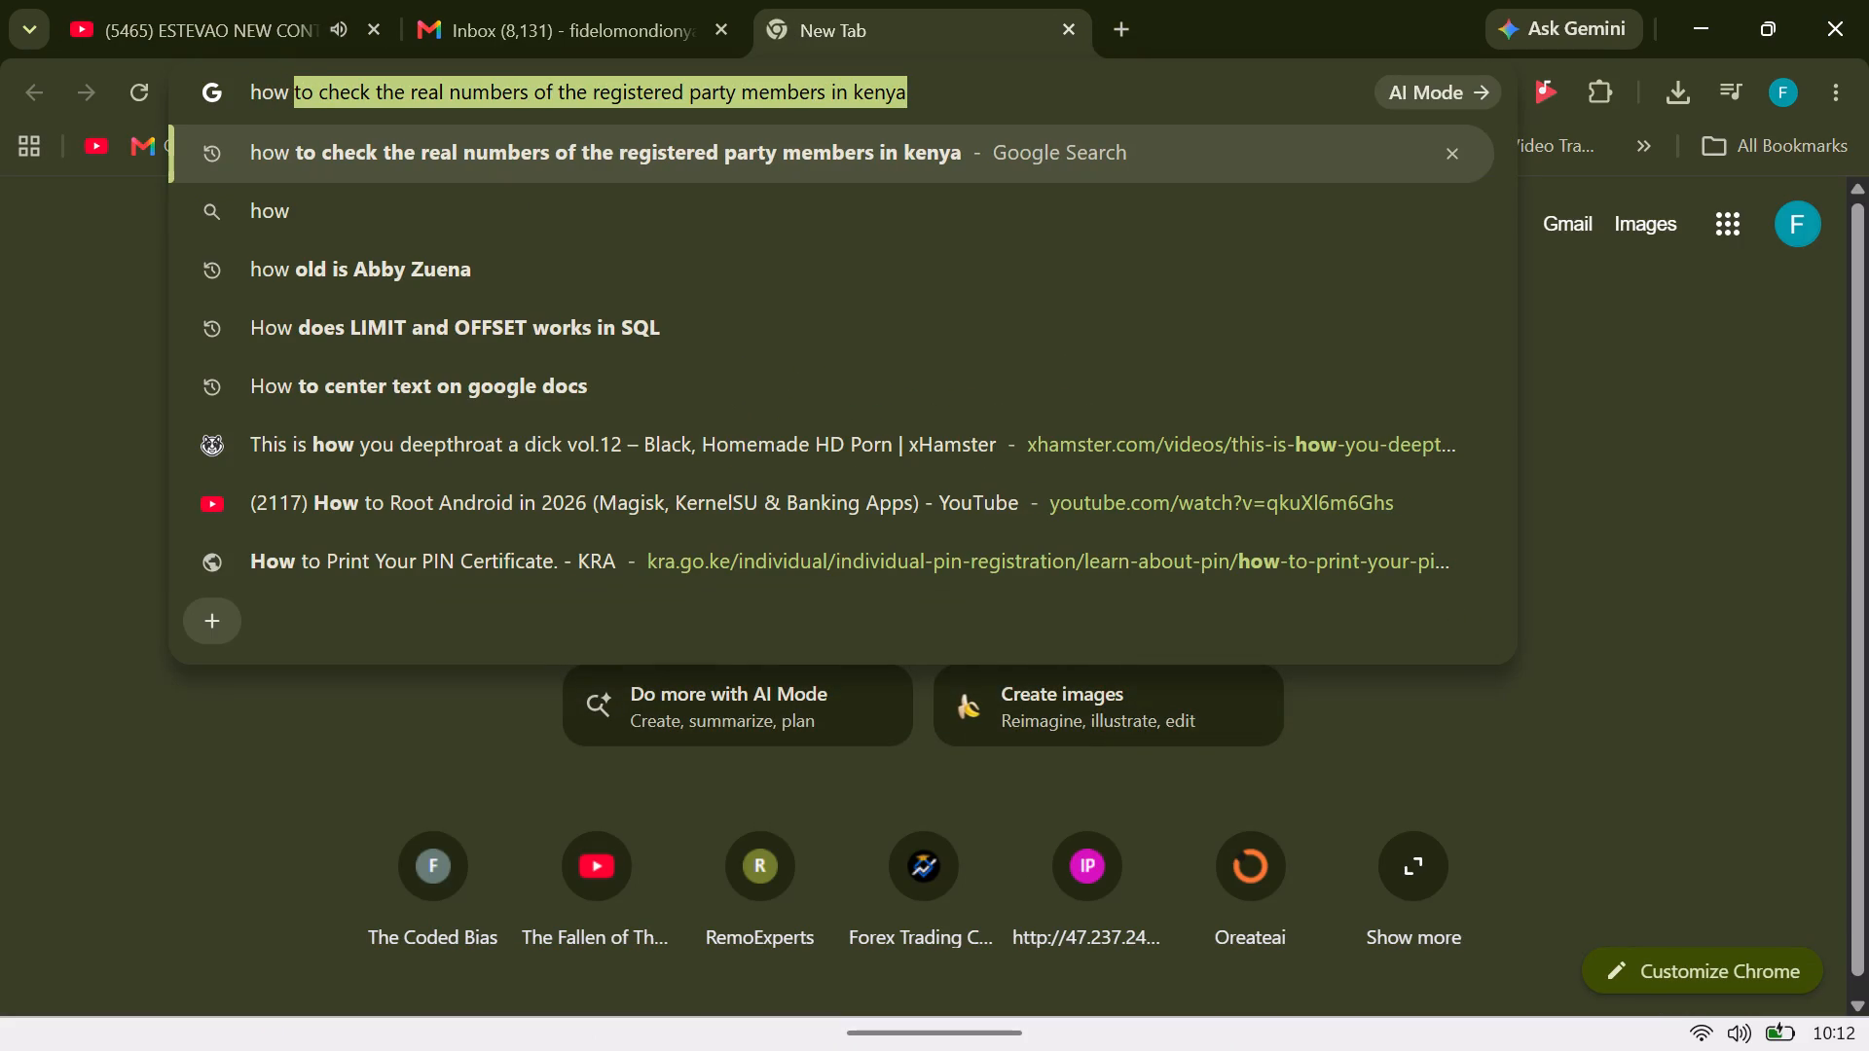
type("to chang")
type("e local")
key("space")
key("BackSpace")
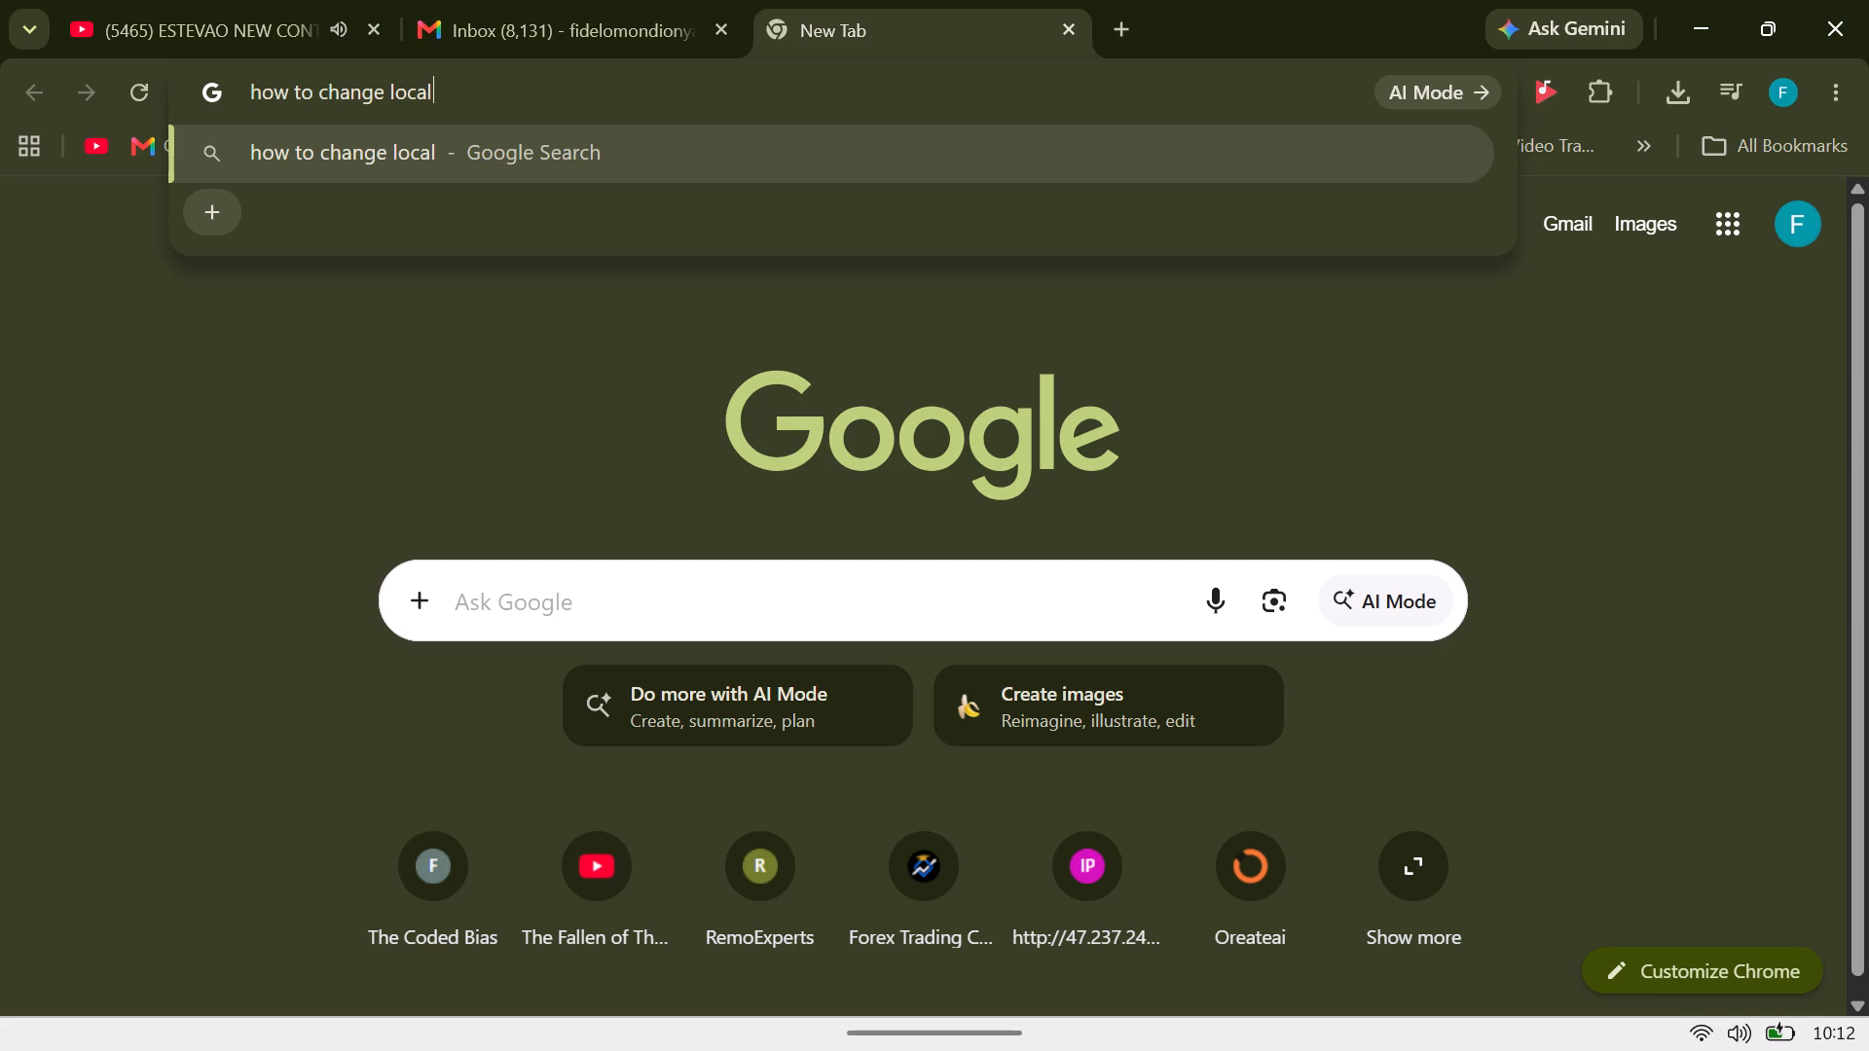
type("e on")
key("space")
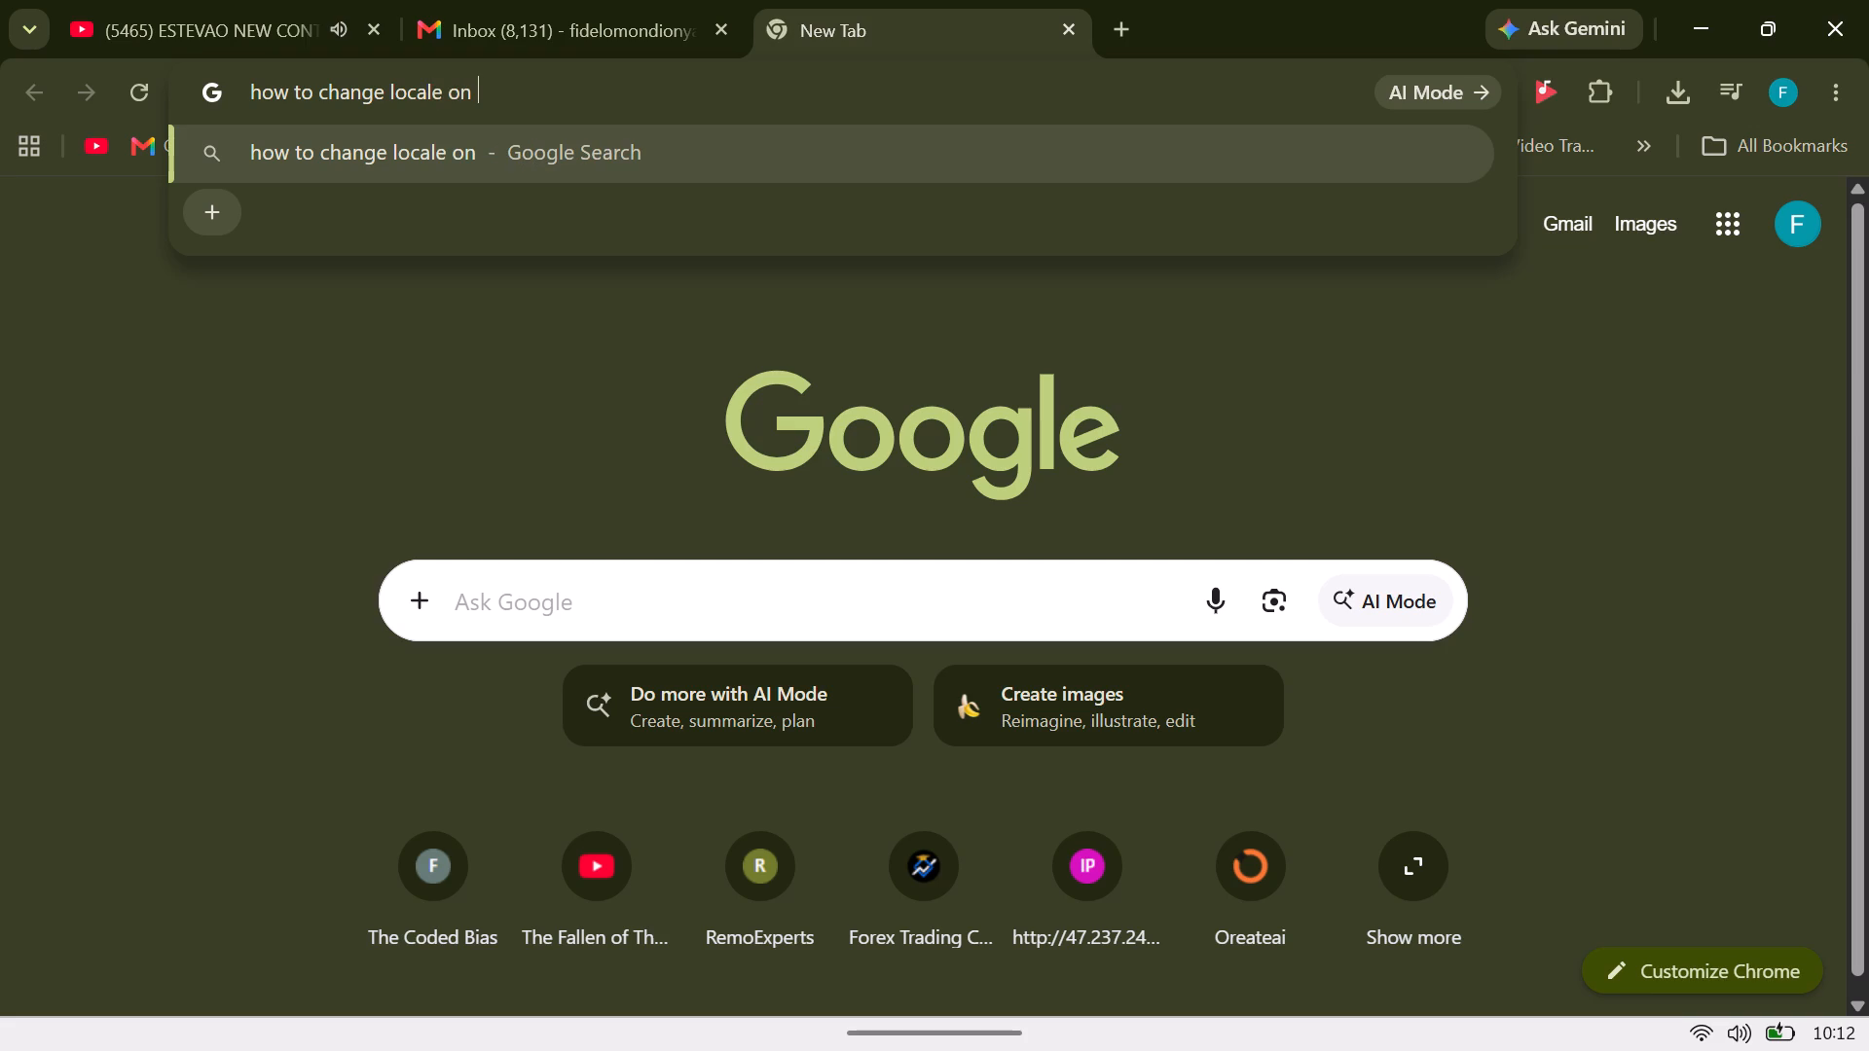
key("BackSpace")
key("BackSpace")
key("BackSpace")
type("in power query")
key("space")
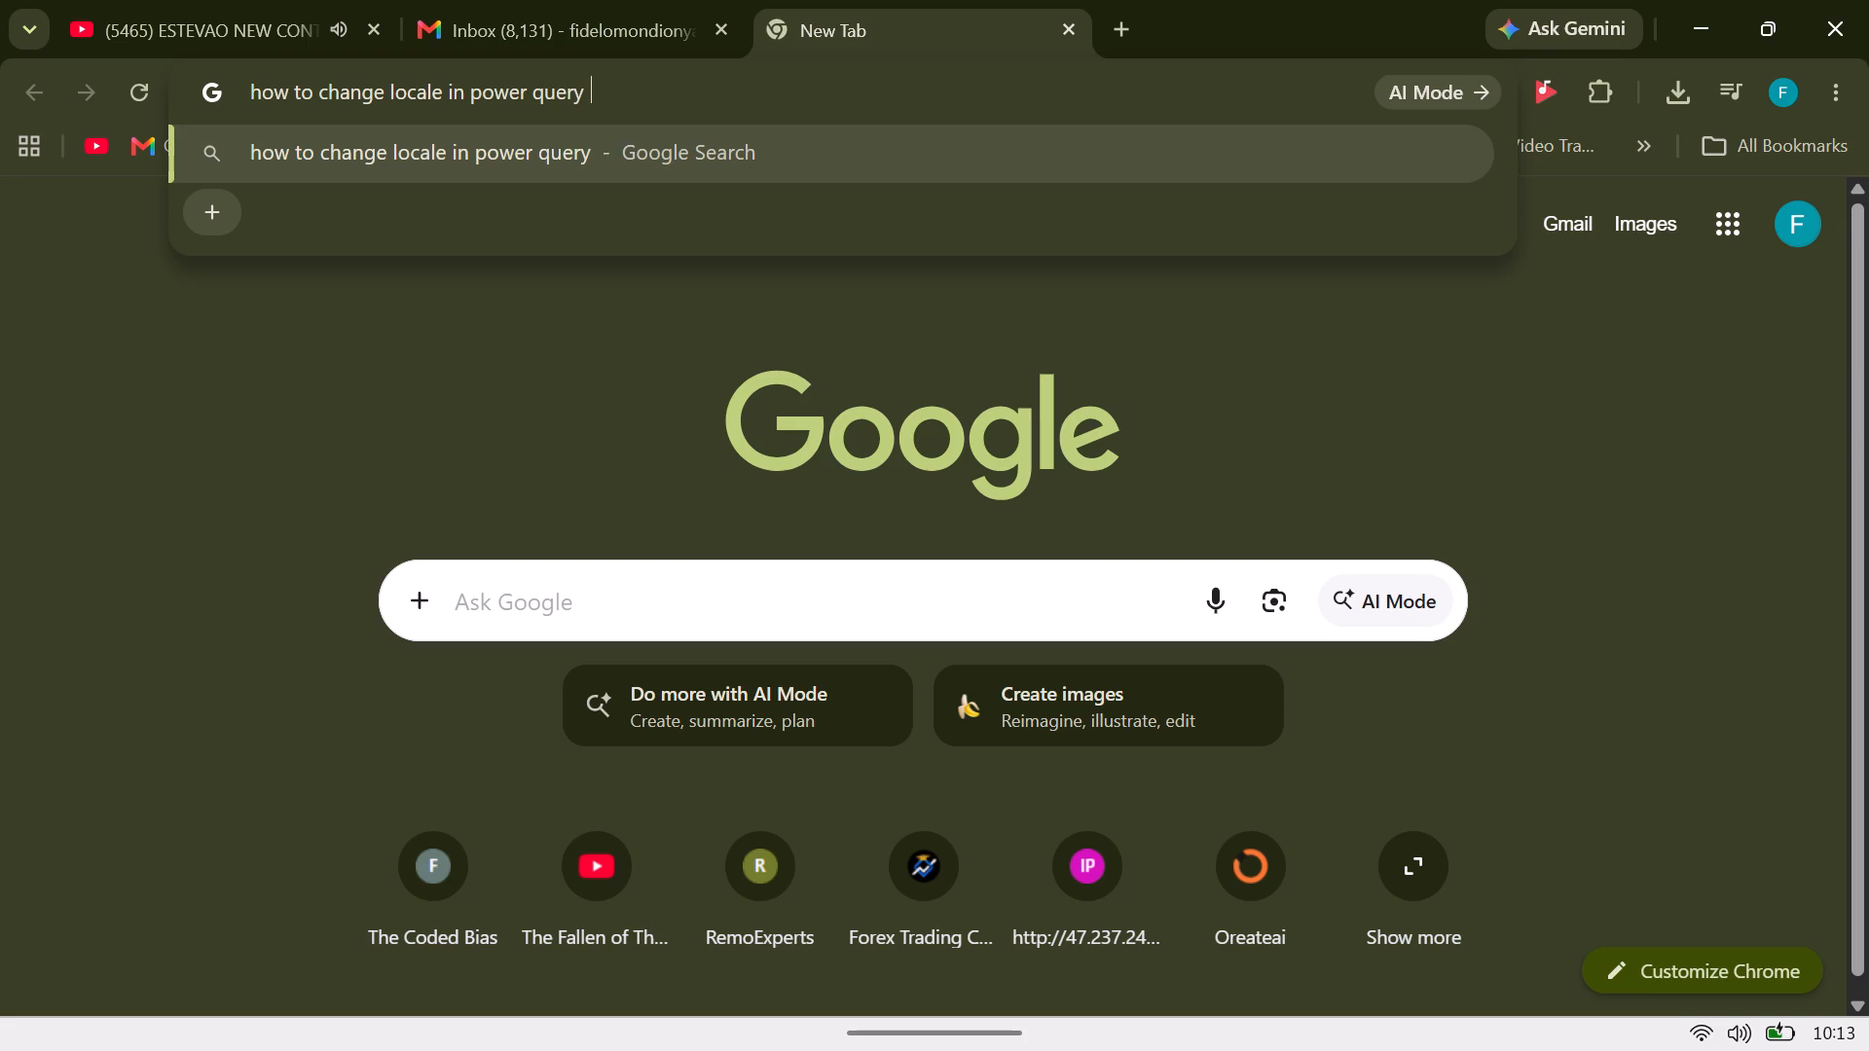
type("by chang")
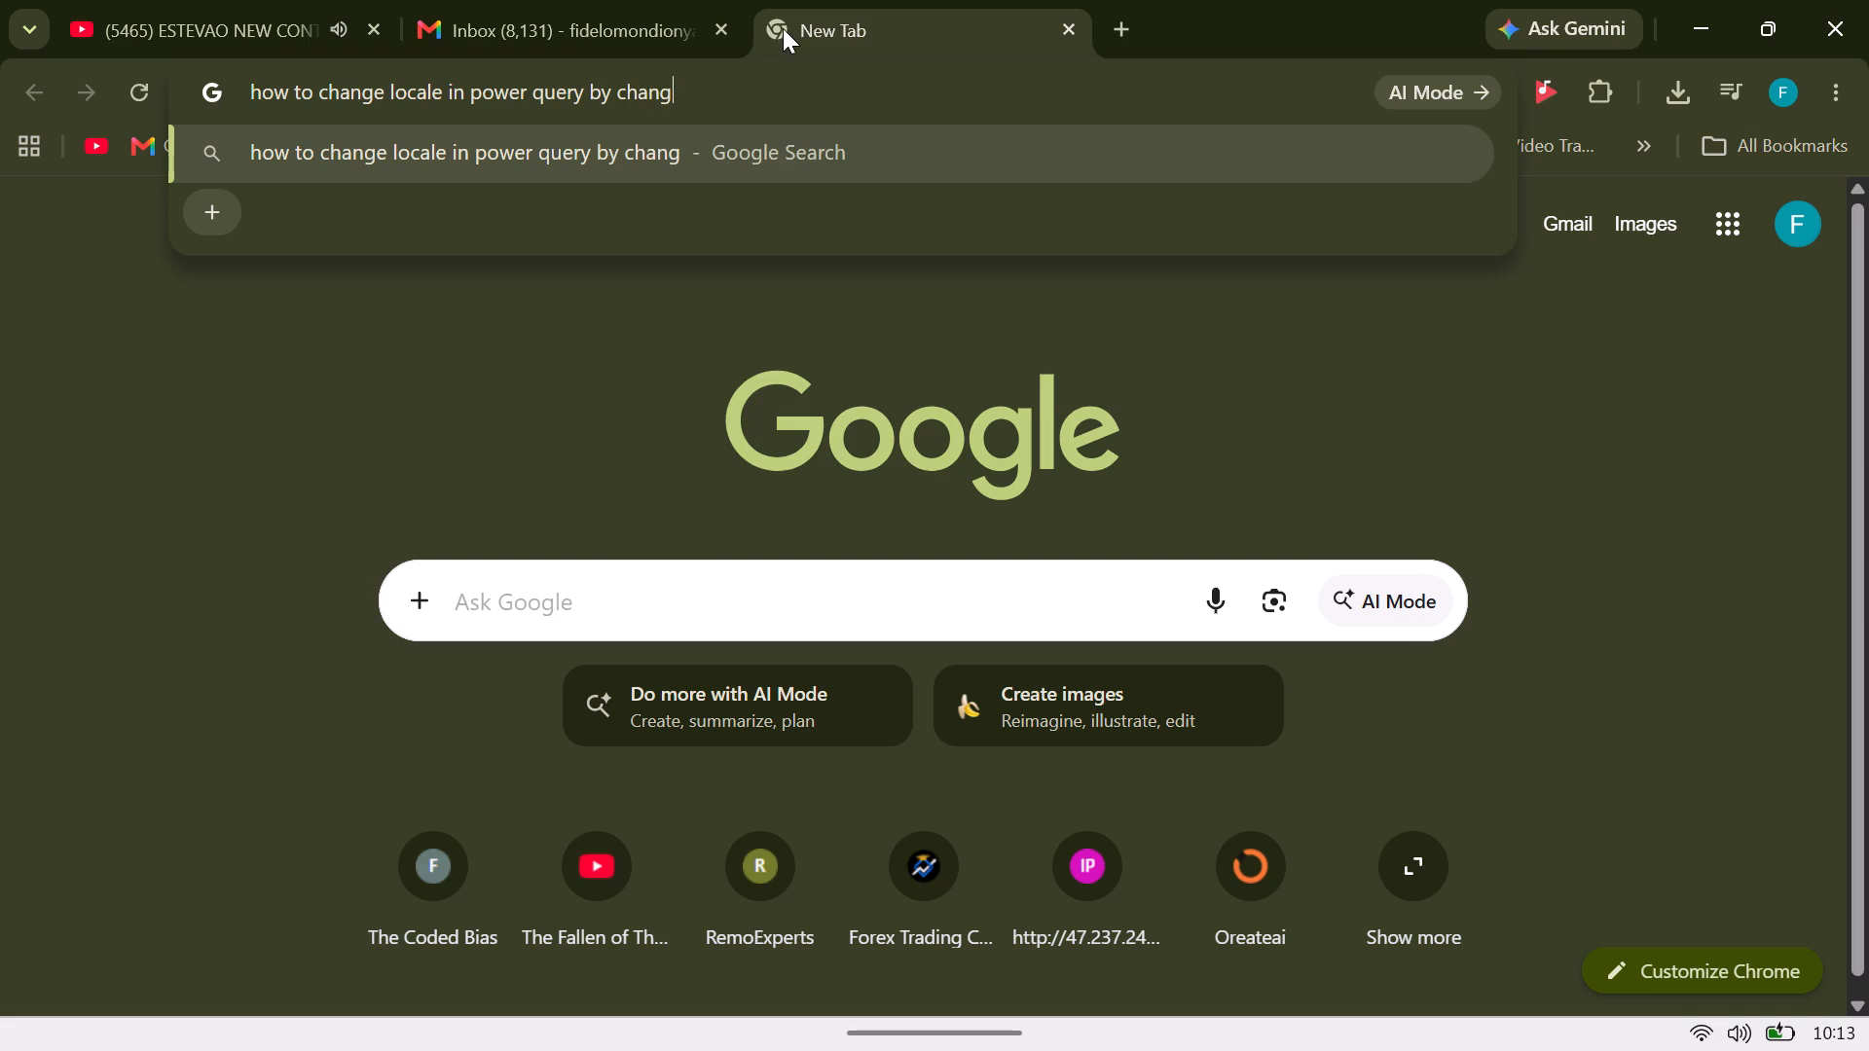
type("ing it g")
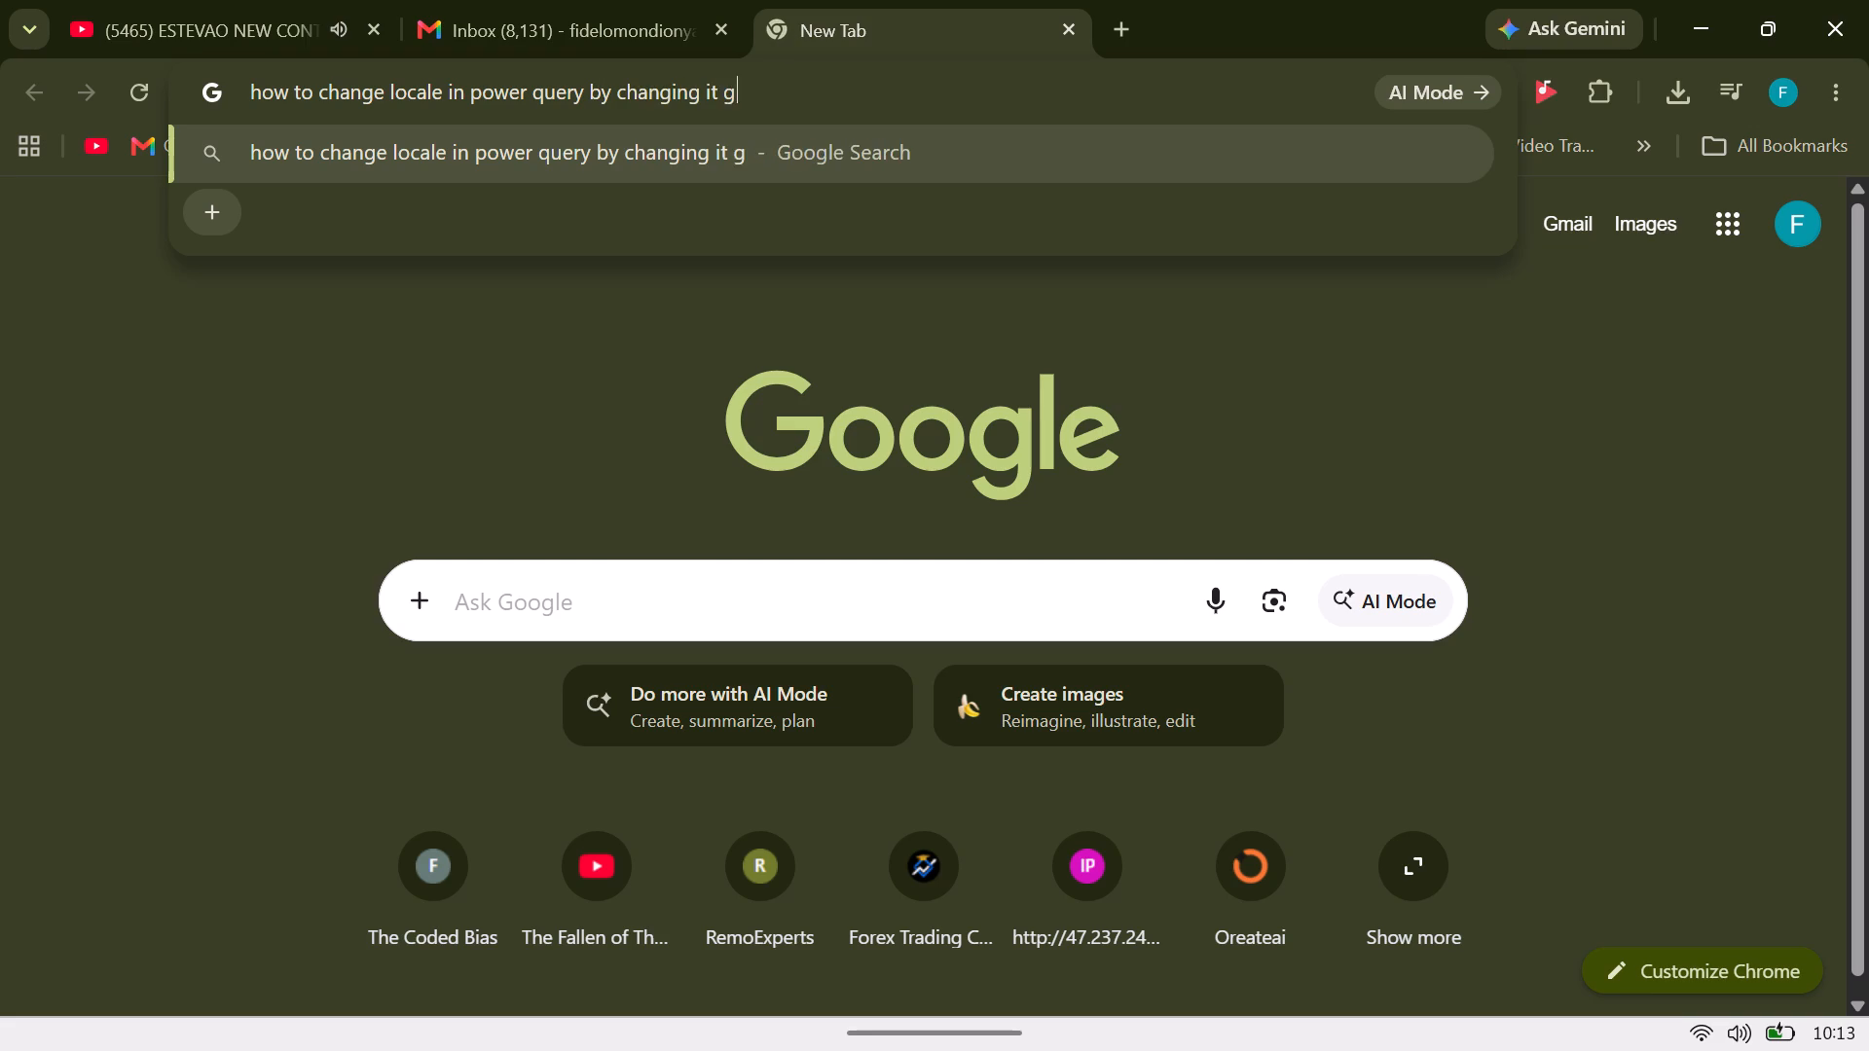
key("BackSpace")
type("from")
key("space")
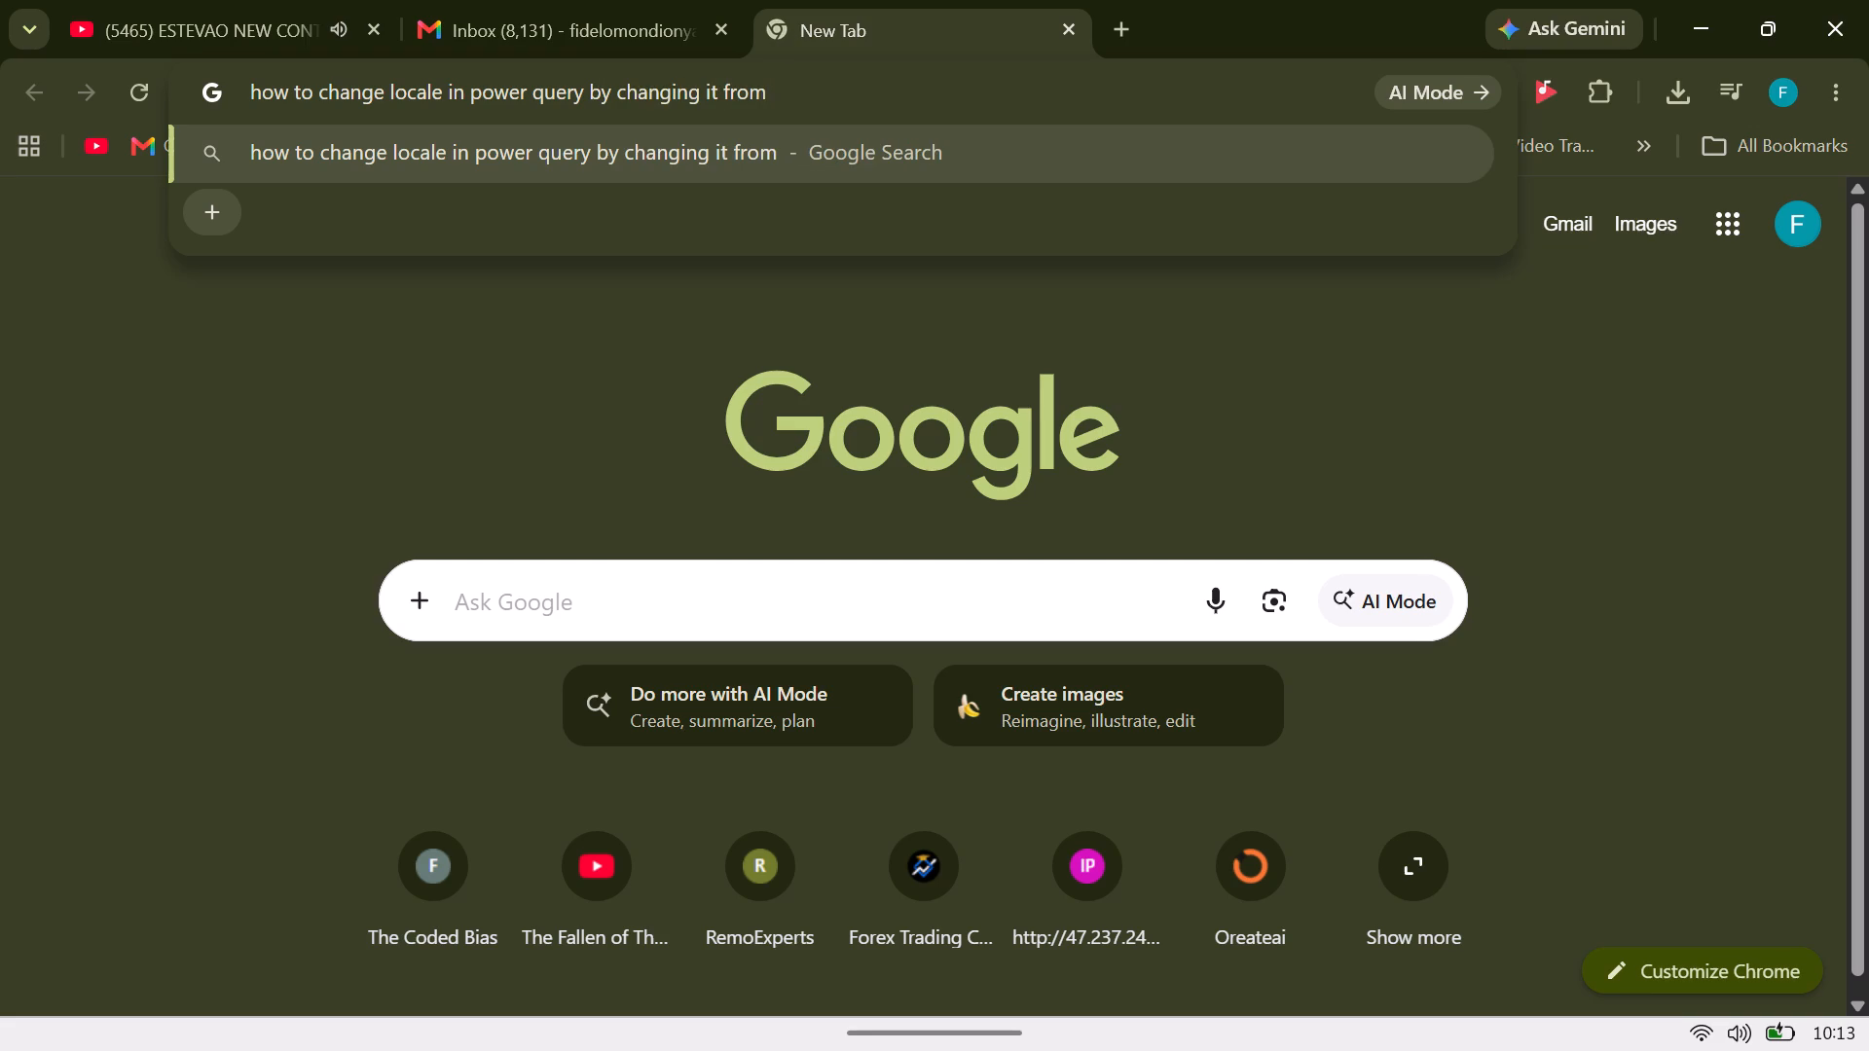
type("dd/mm/y")
type("yyy")
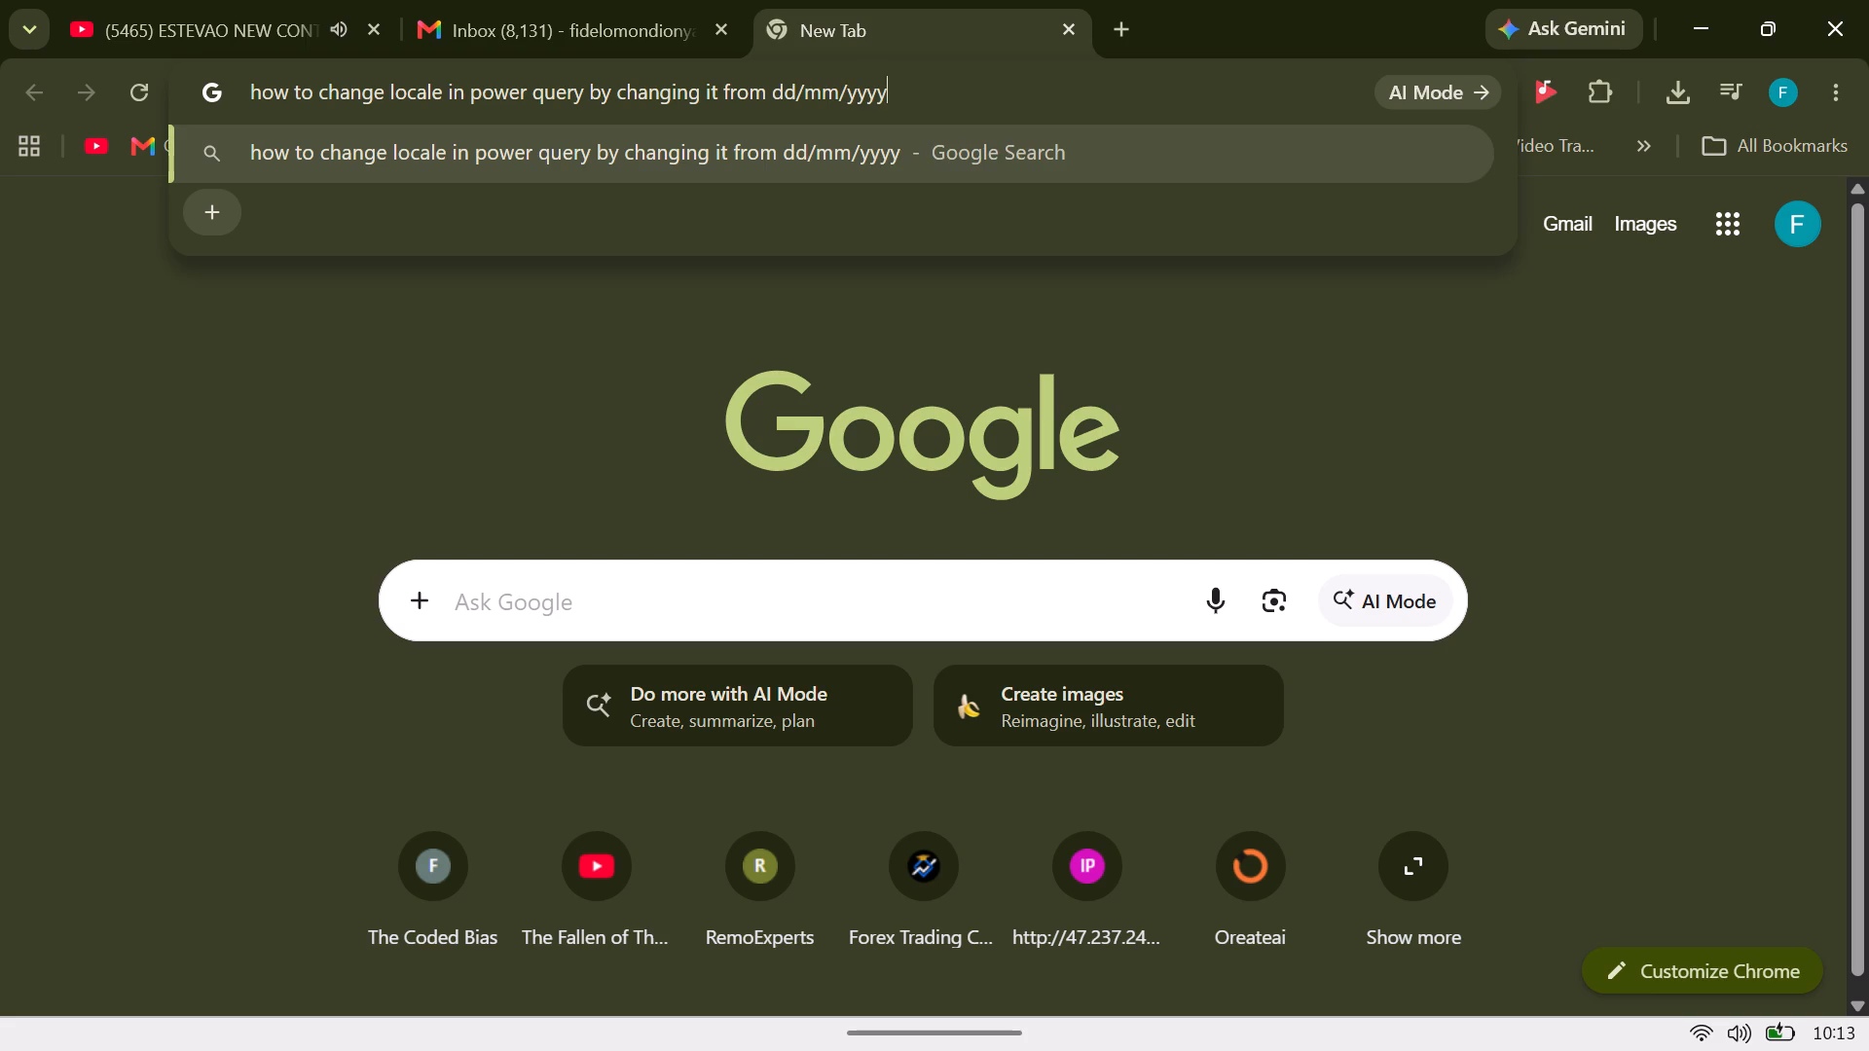
key("space")
type("to")
key("space")
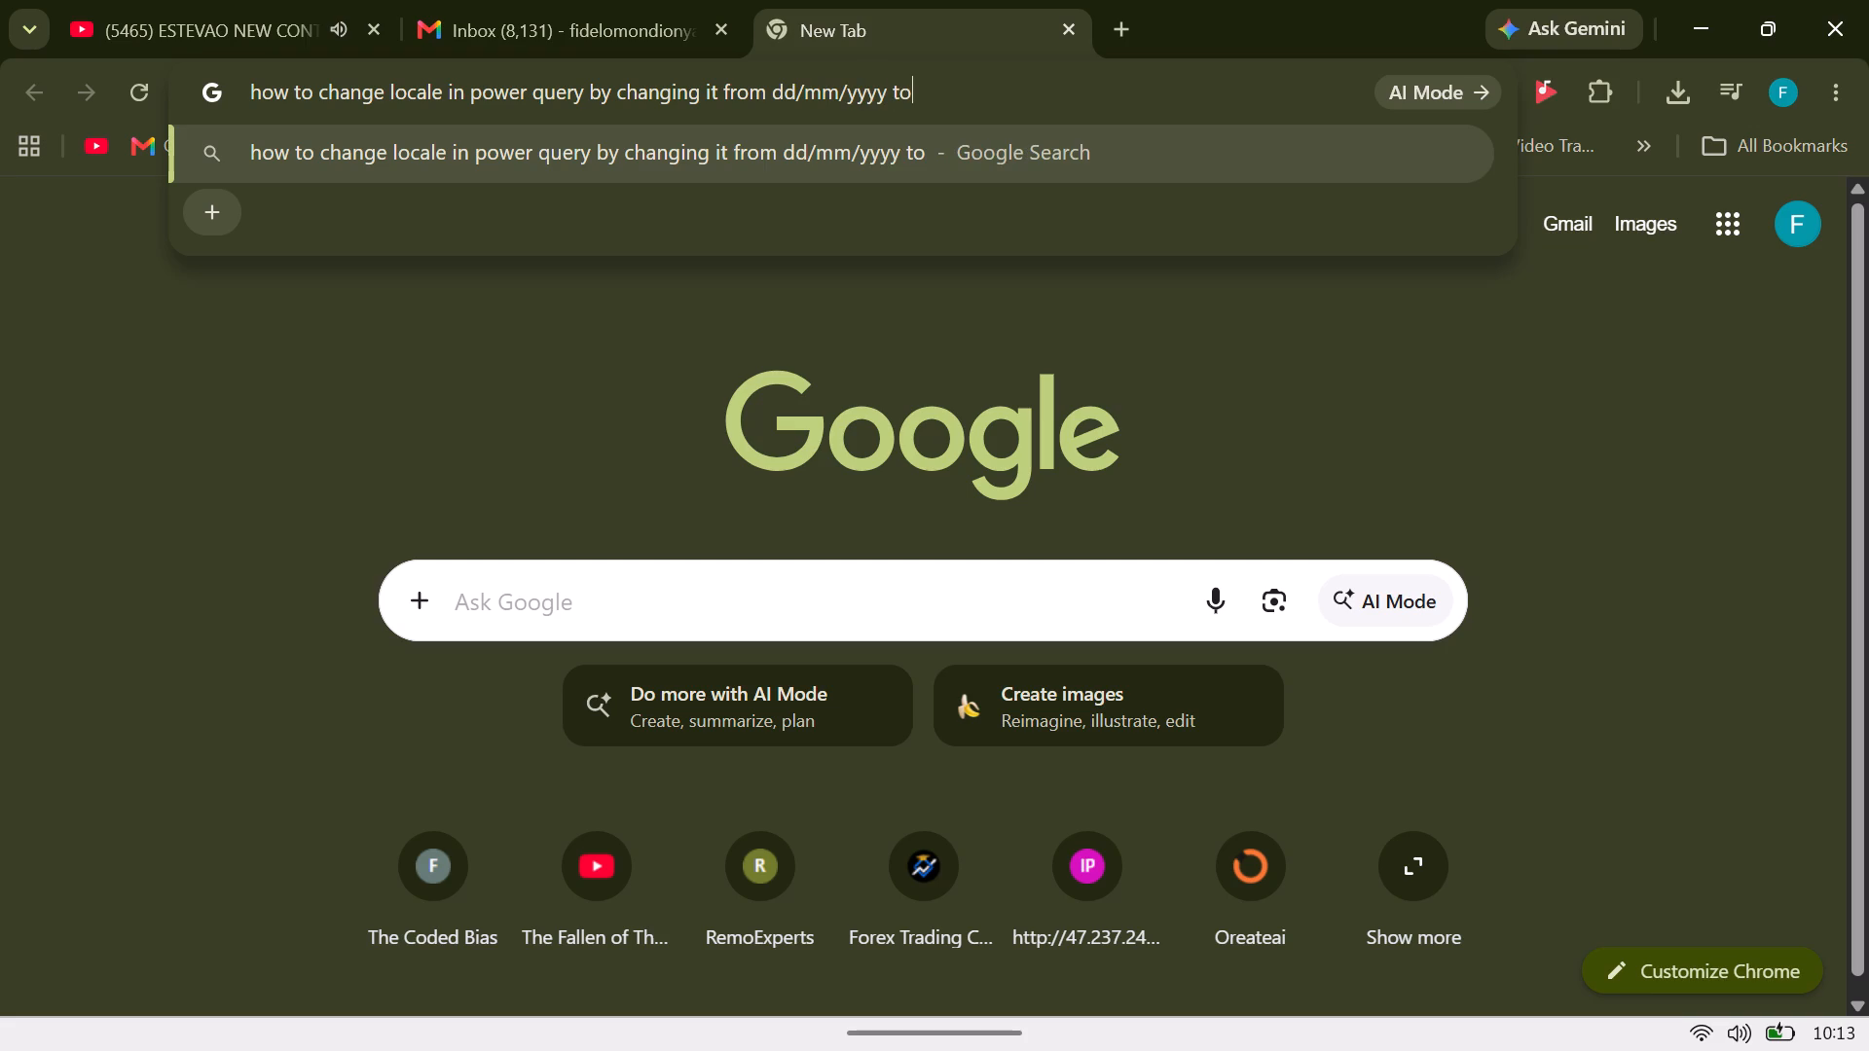
type("mm")
key("slash")
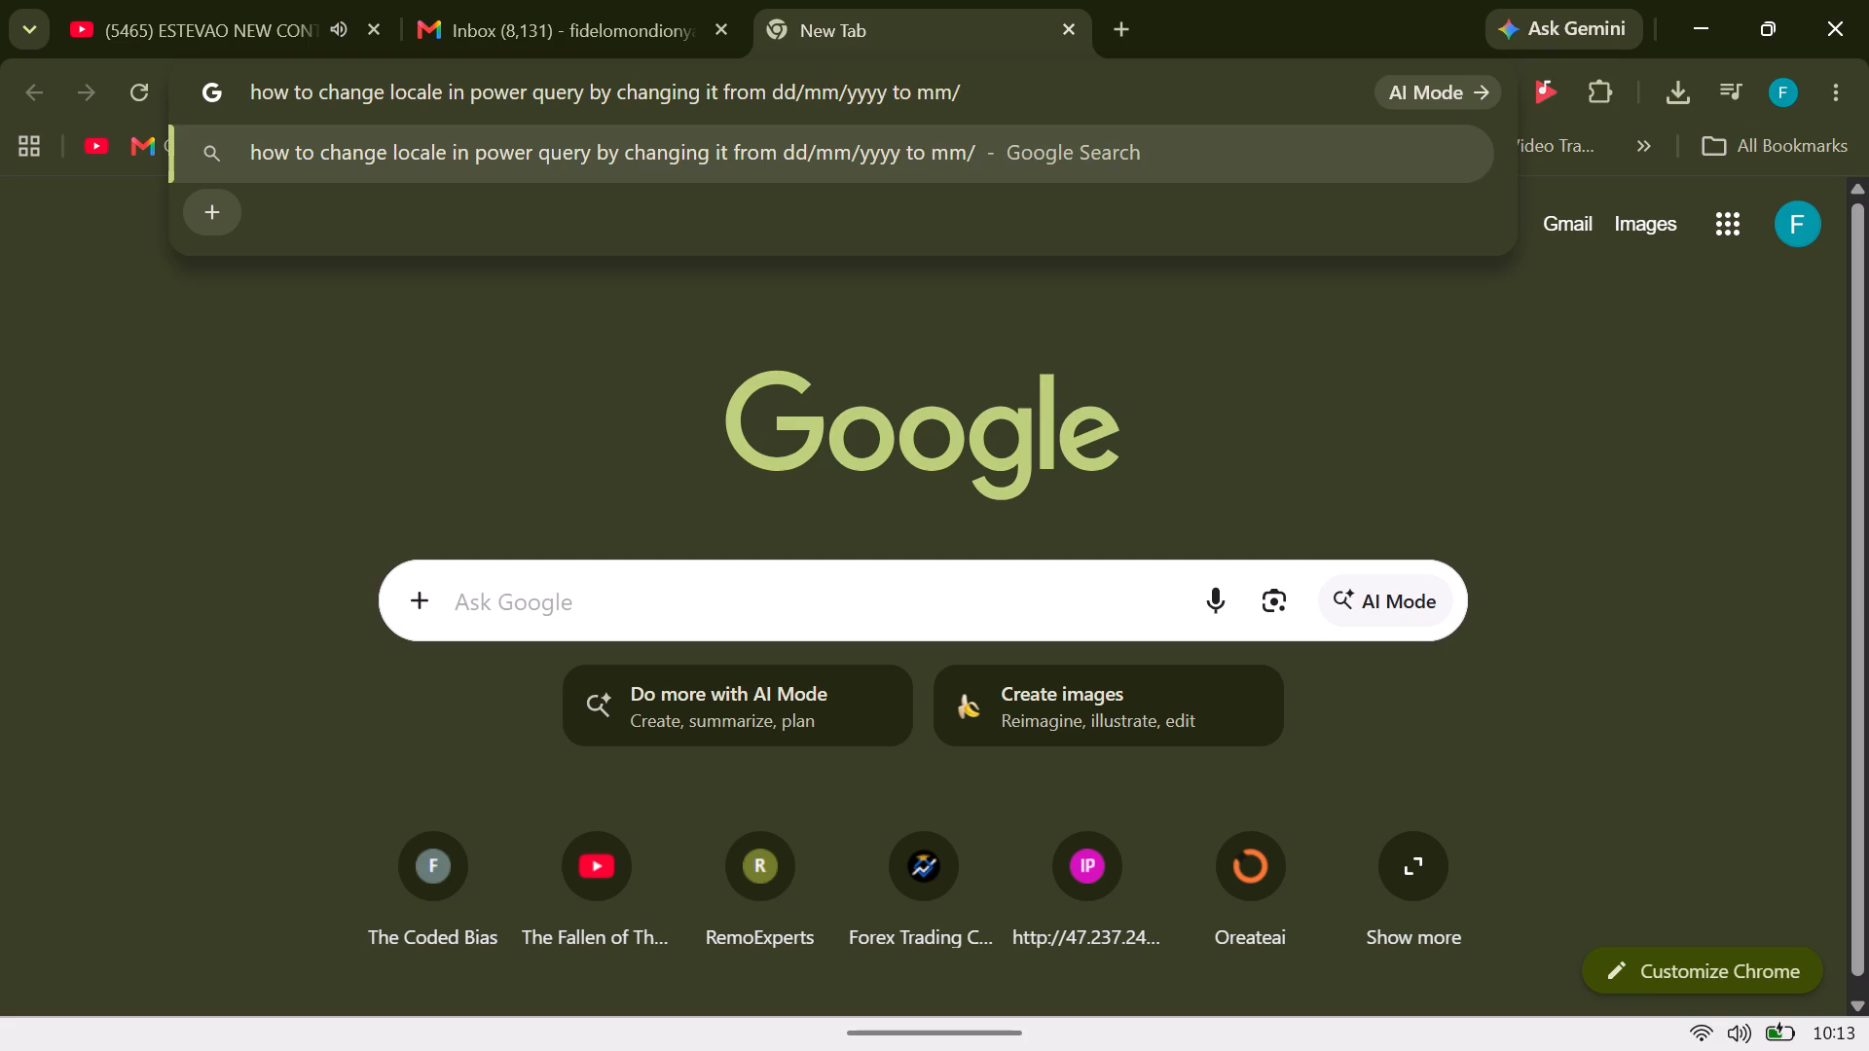
type("dd/yyyy")
key("Return")
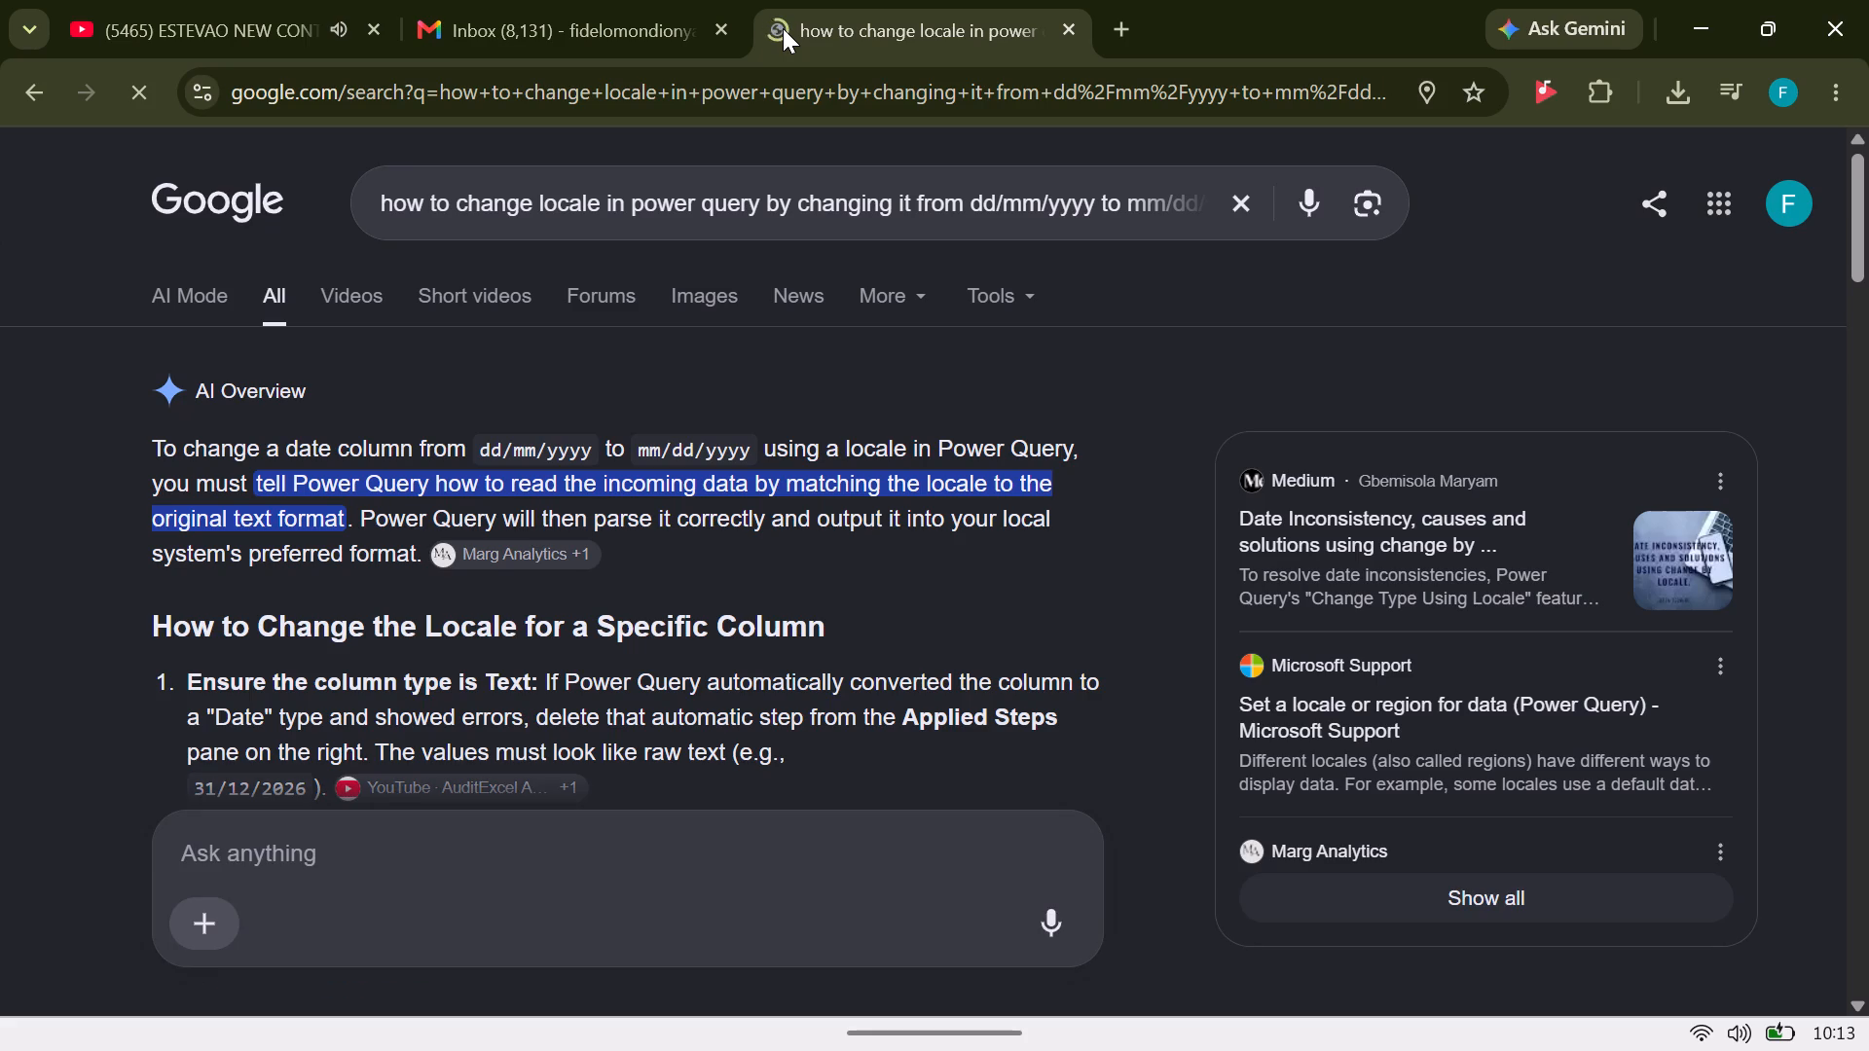
left_click_drag(1868, 222, 1868, 250)
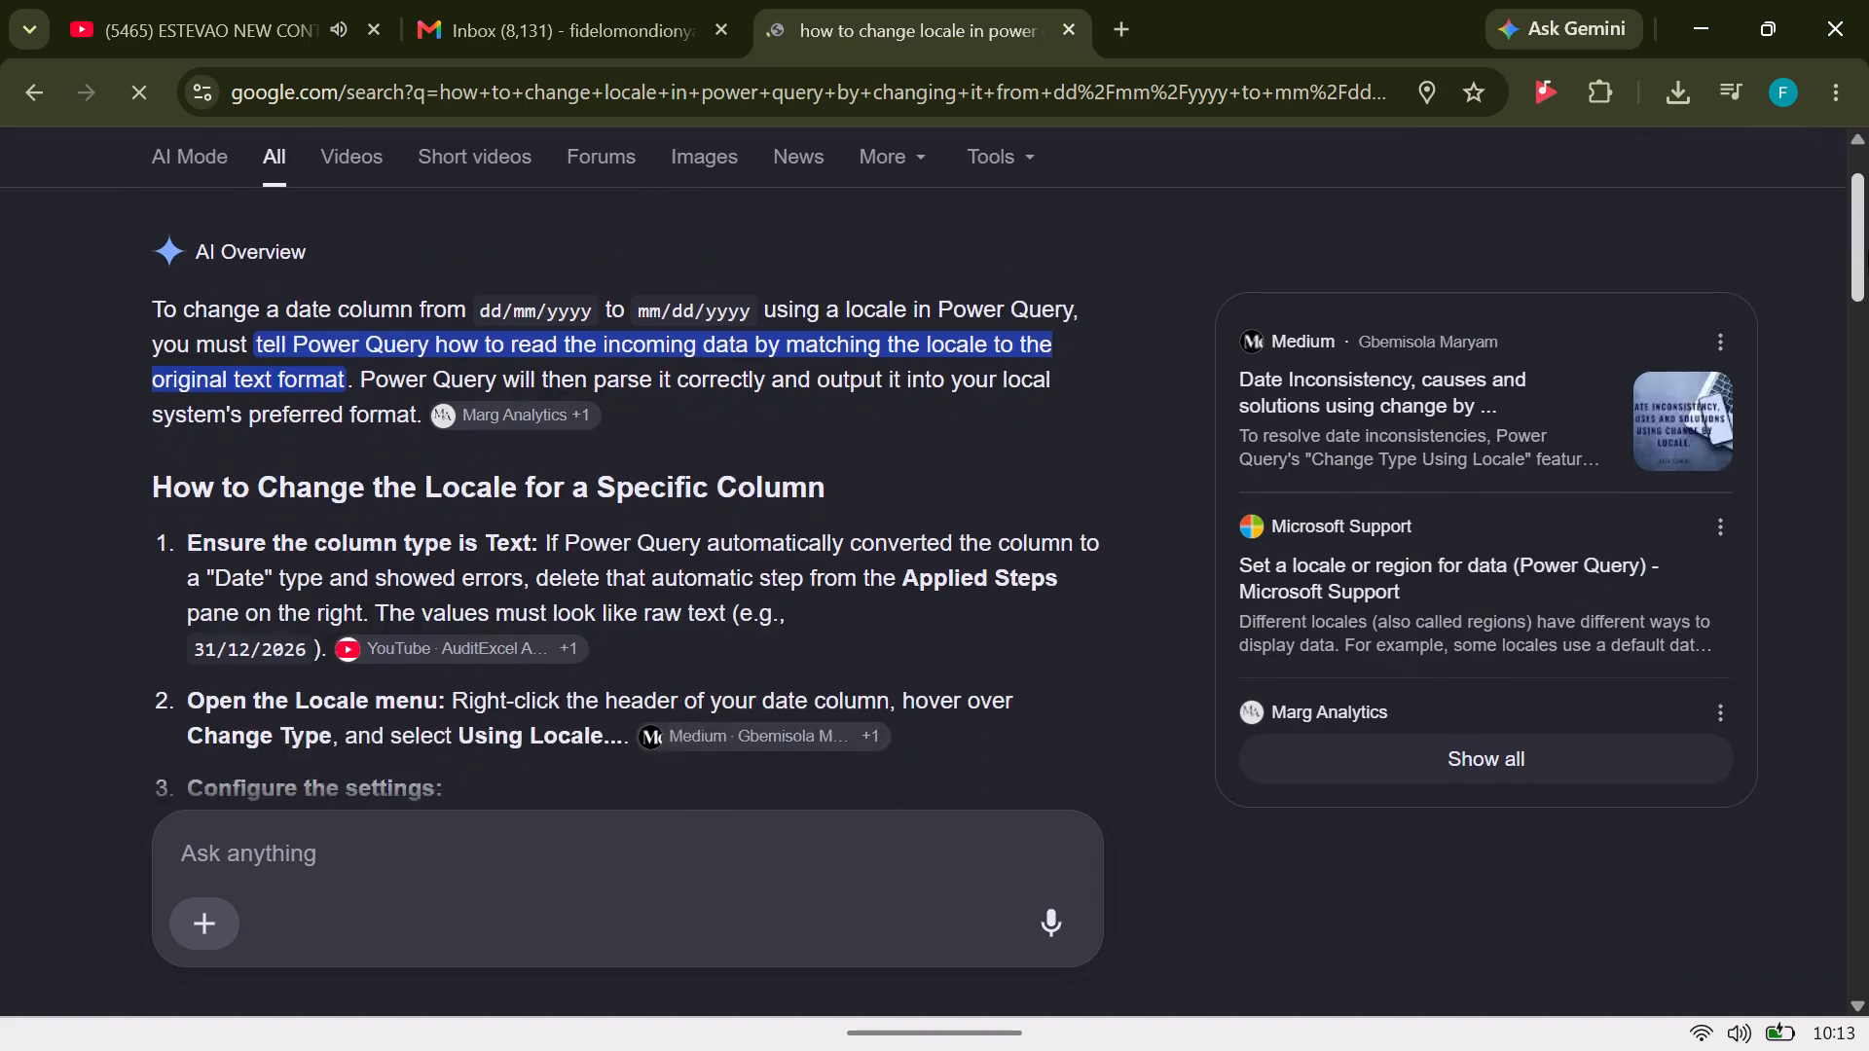
left_click_drag(1868, 250, 1866, 293)
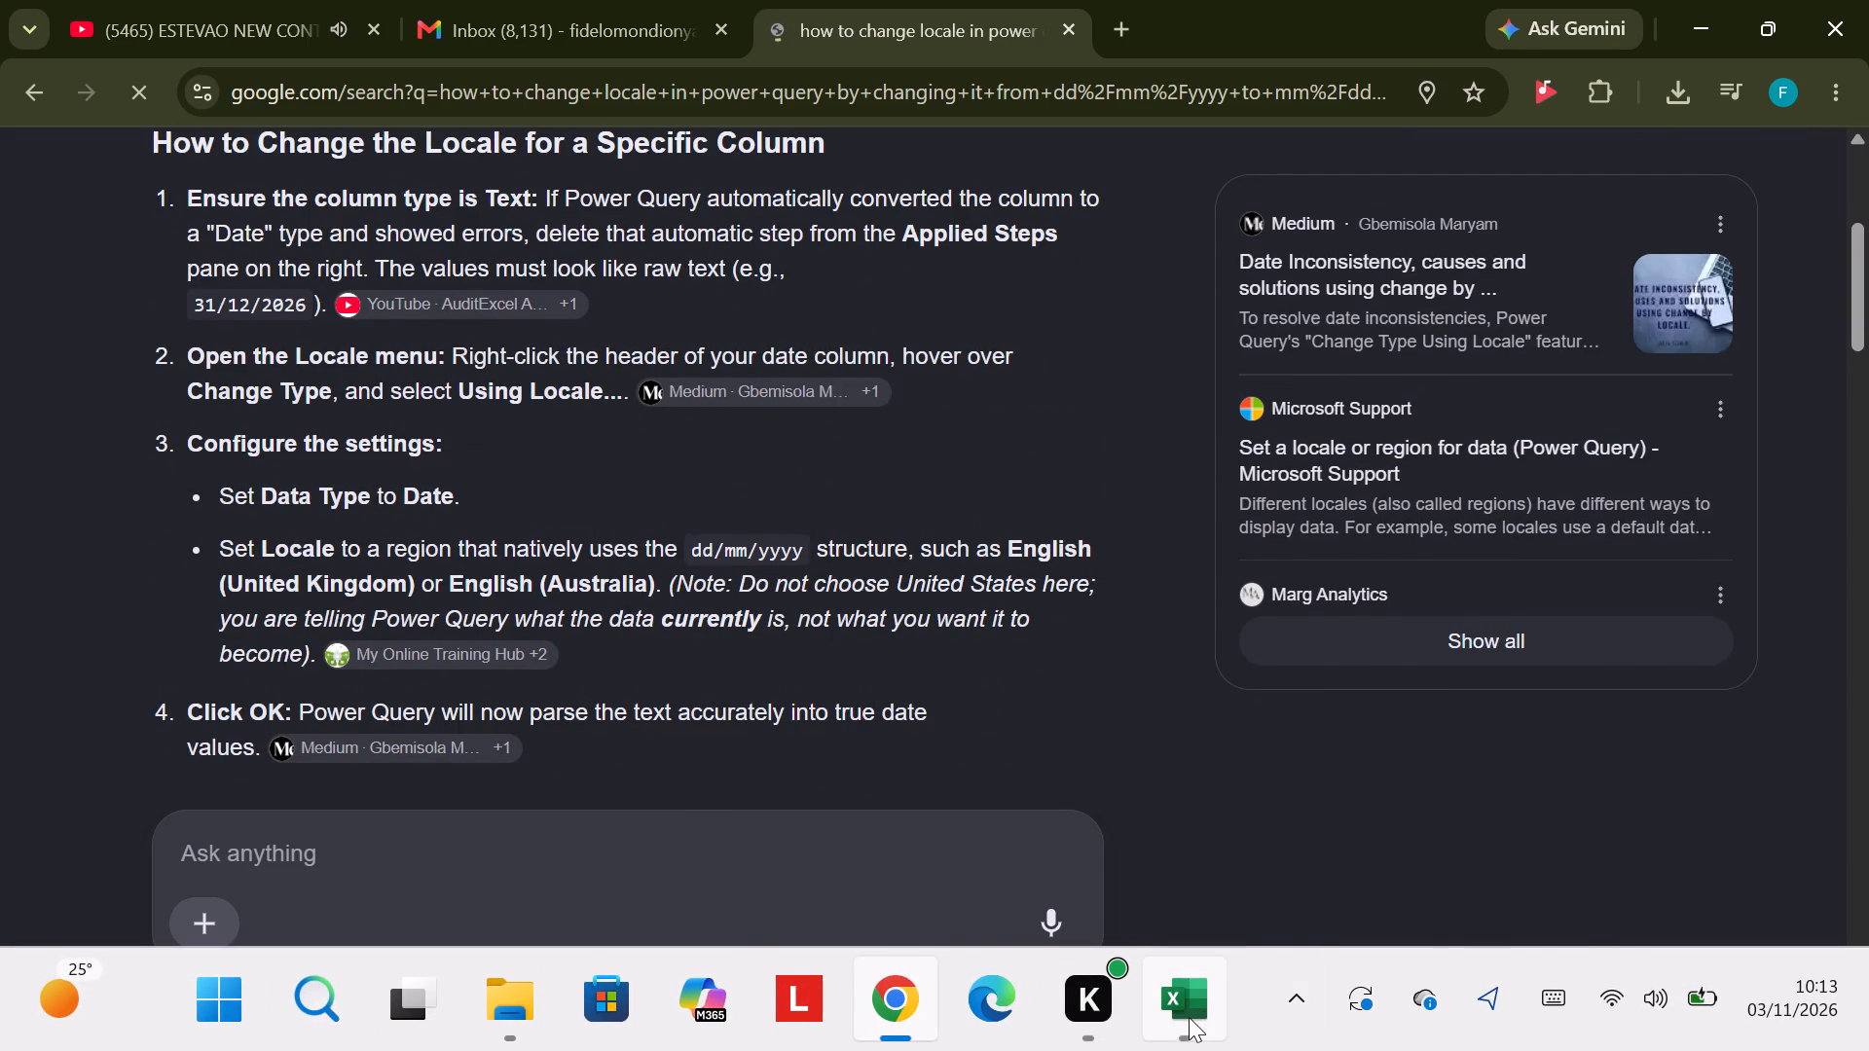
Switch to the Power Query Editor and change the order_date column's data type to Text, replacing the current conversion.
left_click(1189, 1017)
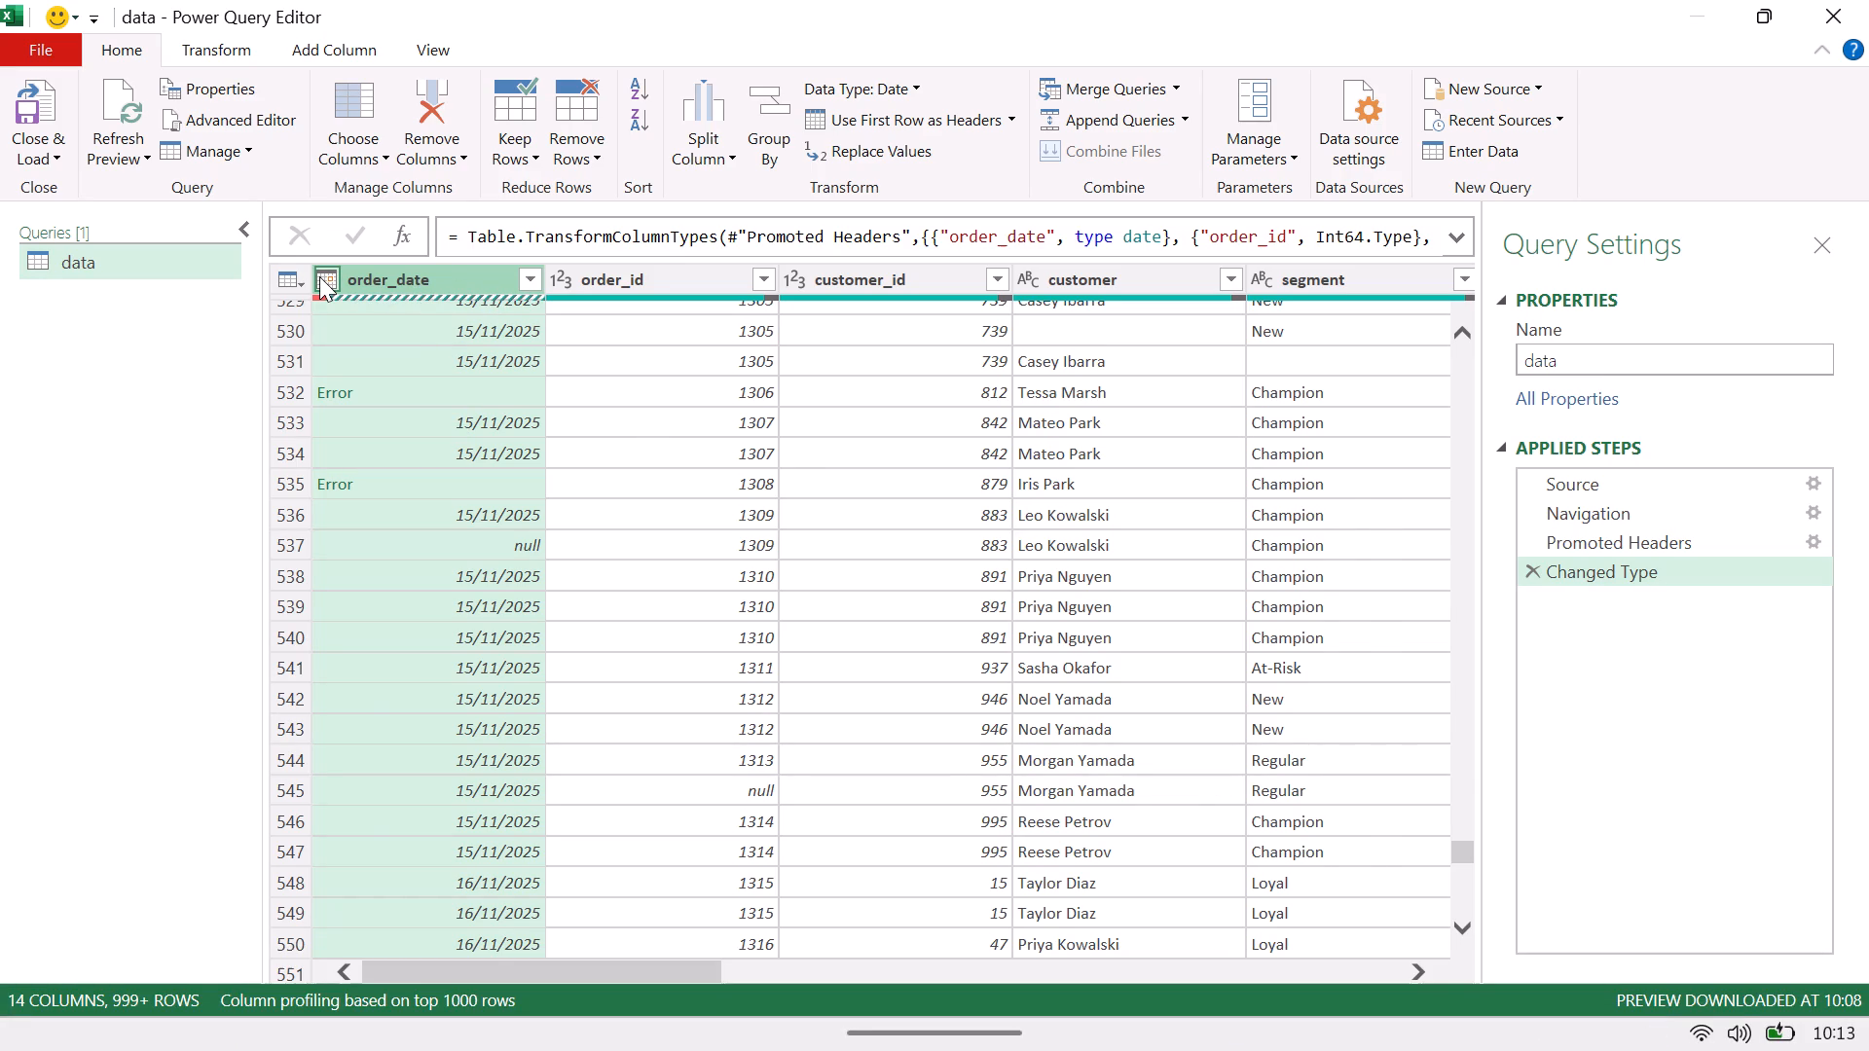
left_click(527, 275)
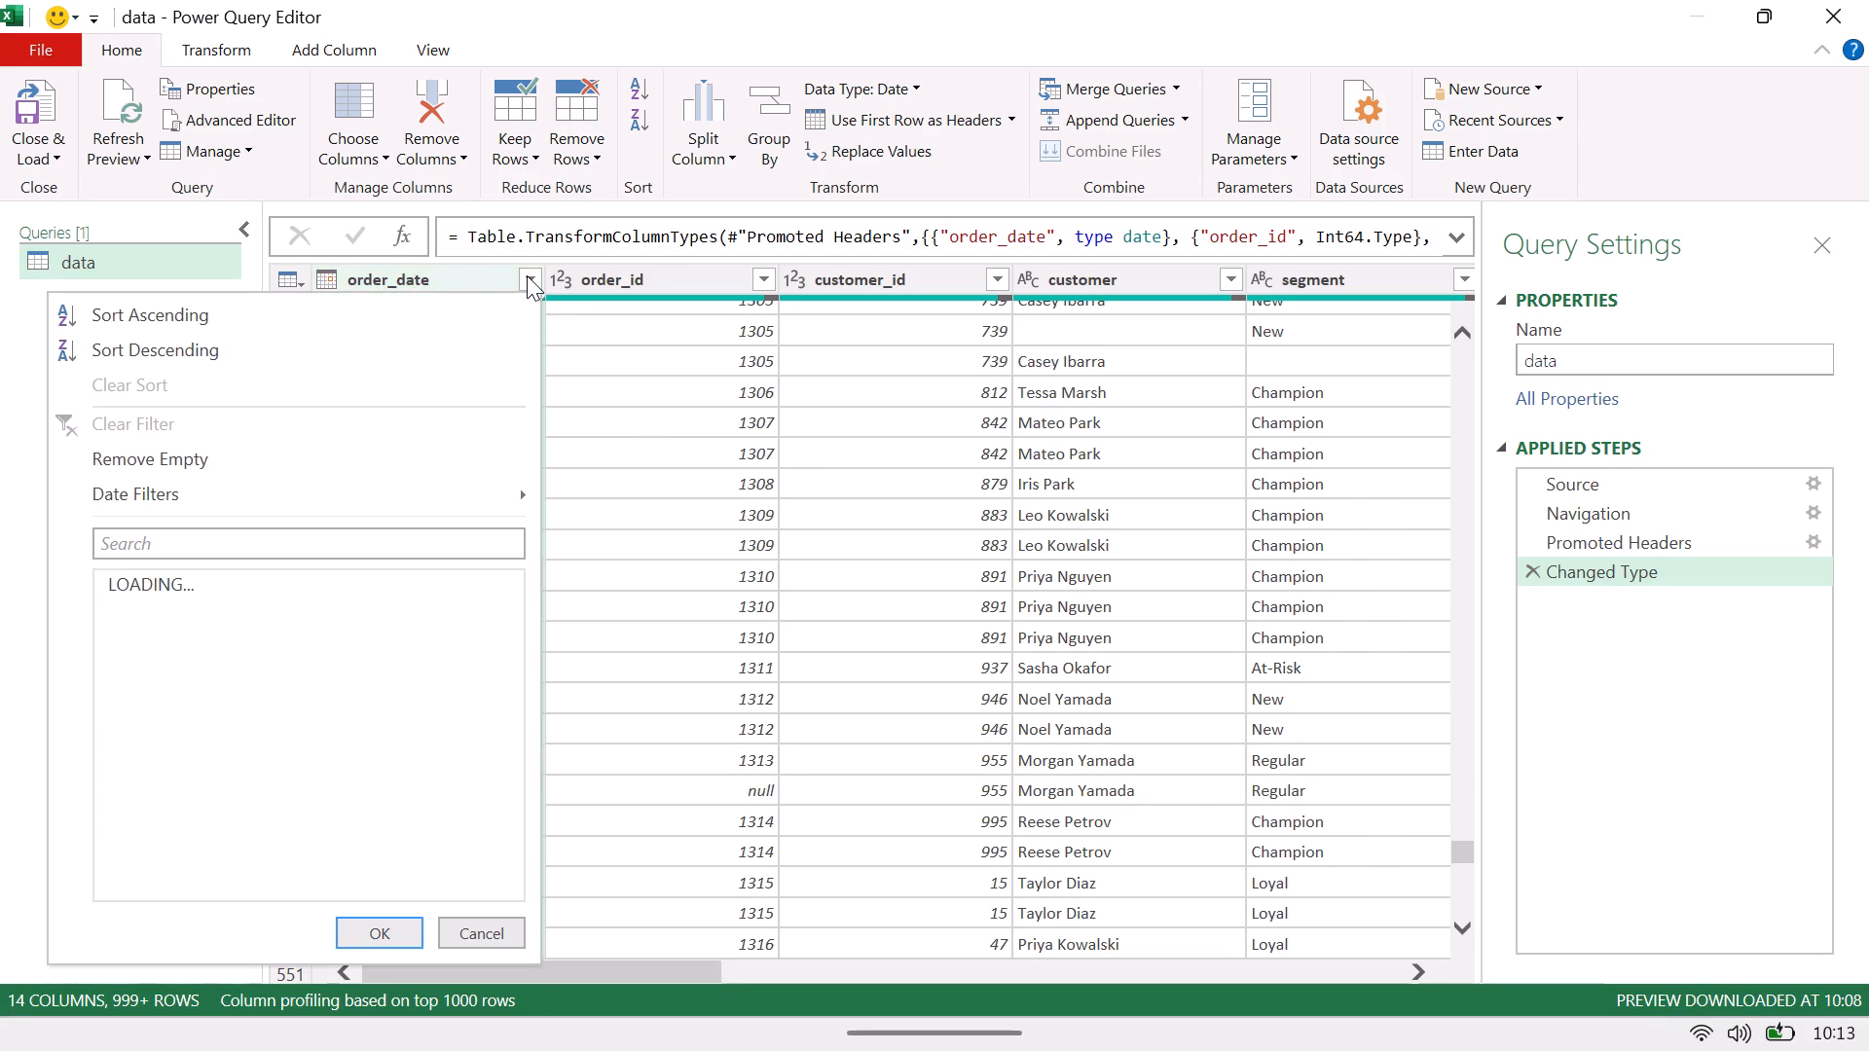
left_click(527, 275)
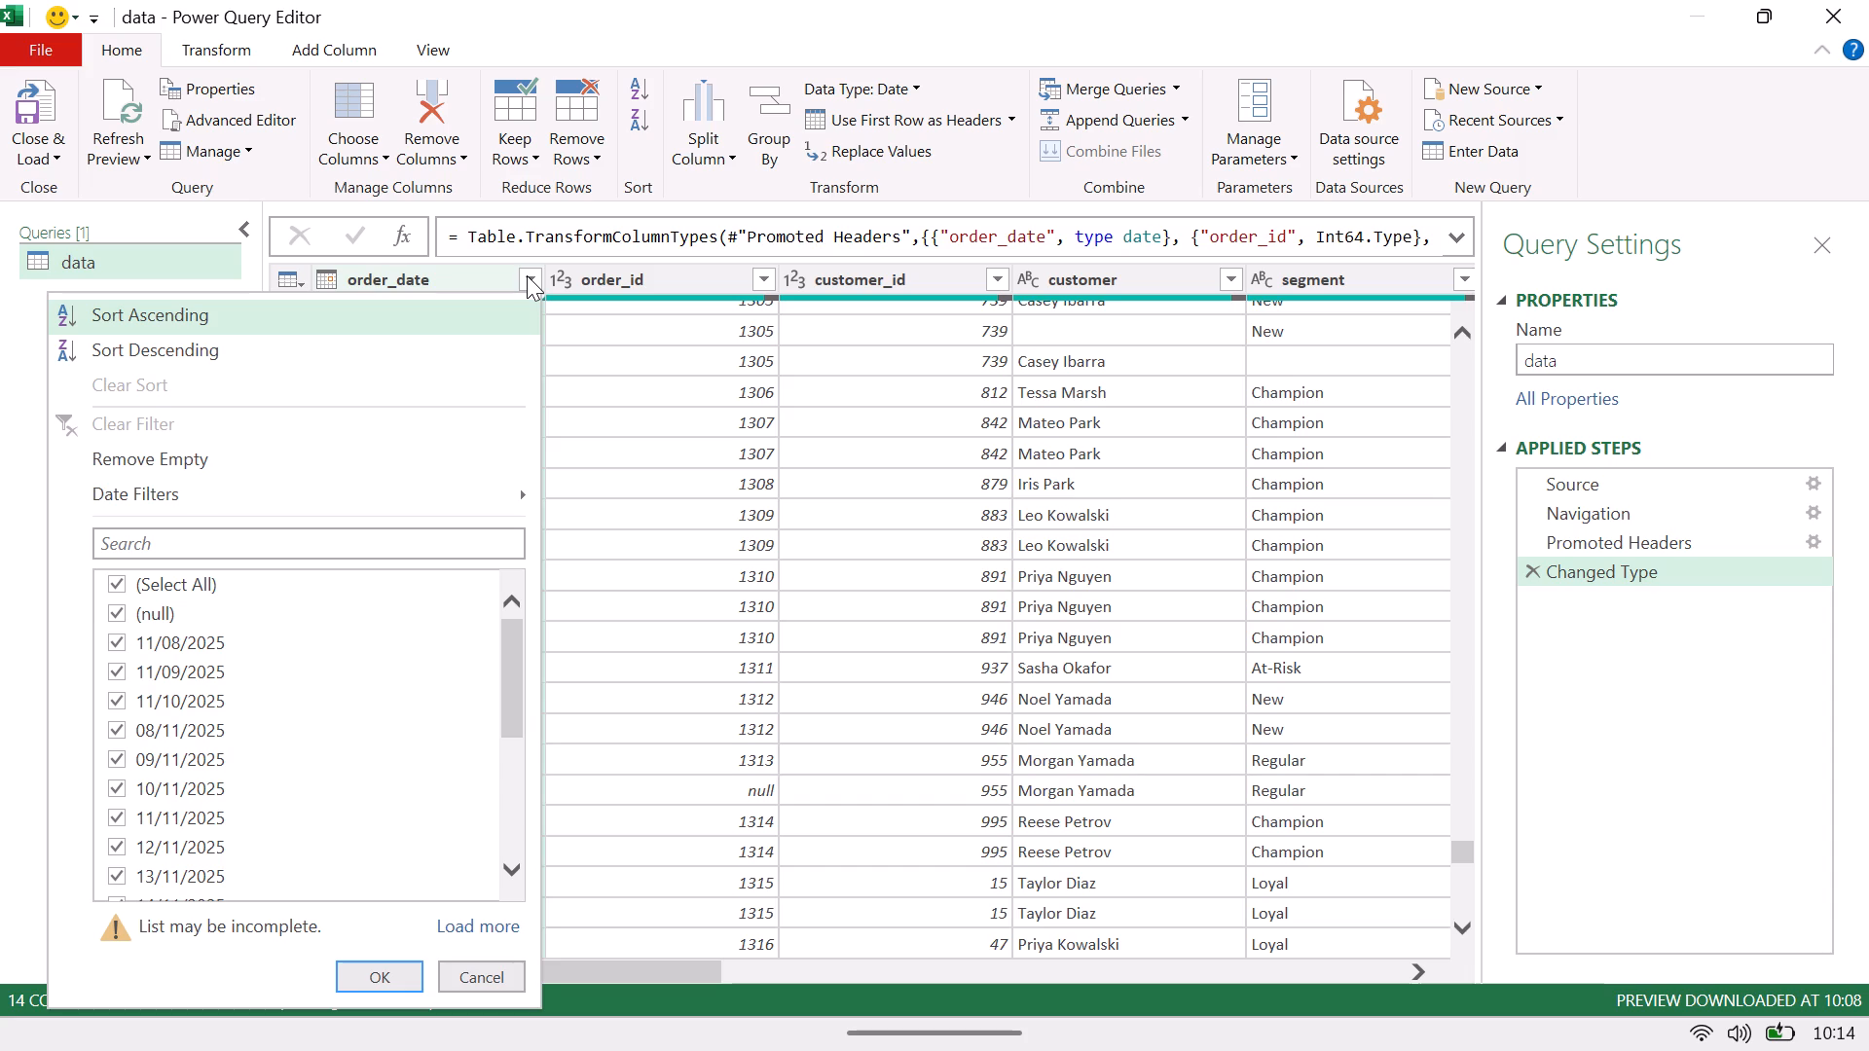
left_click(332, 279)
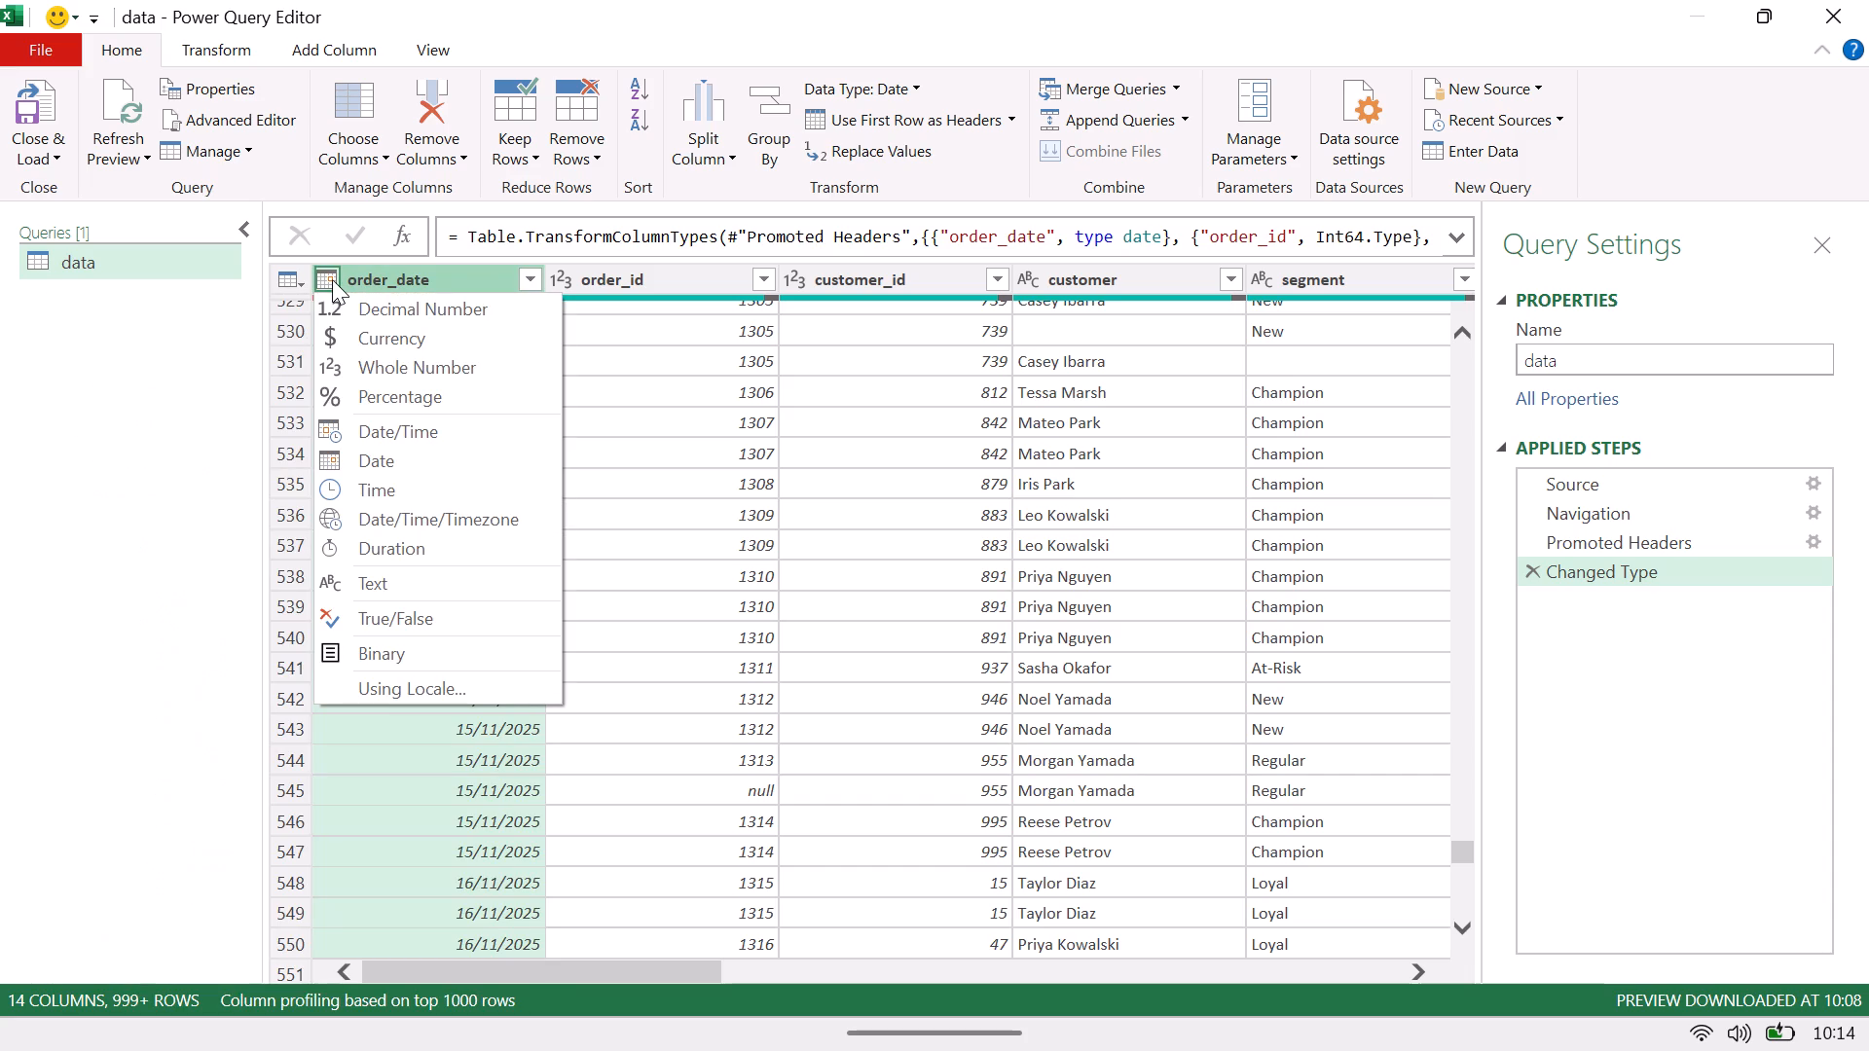
left_click(392, 582)
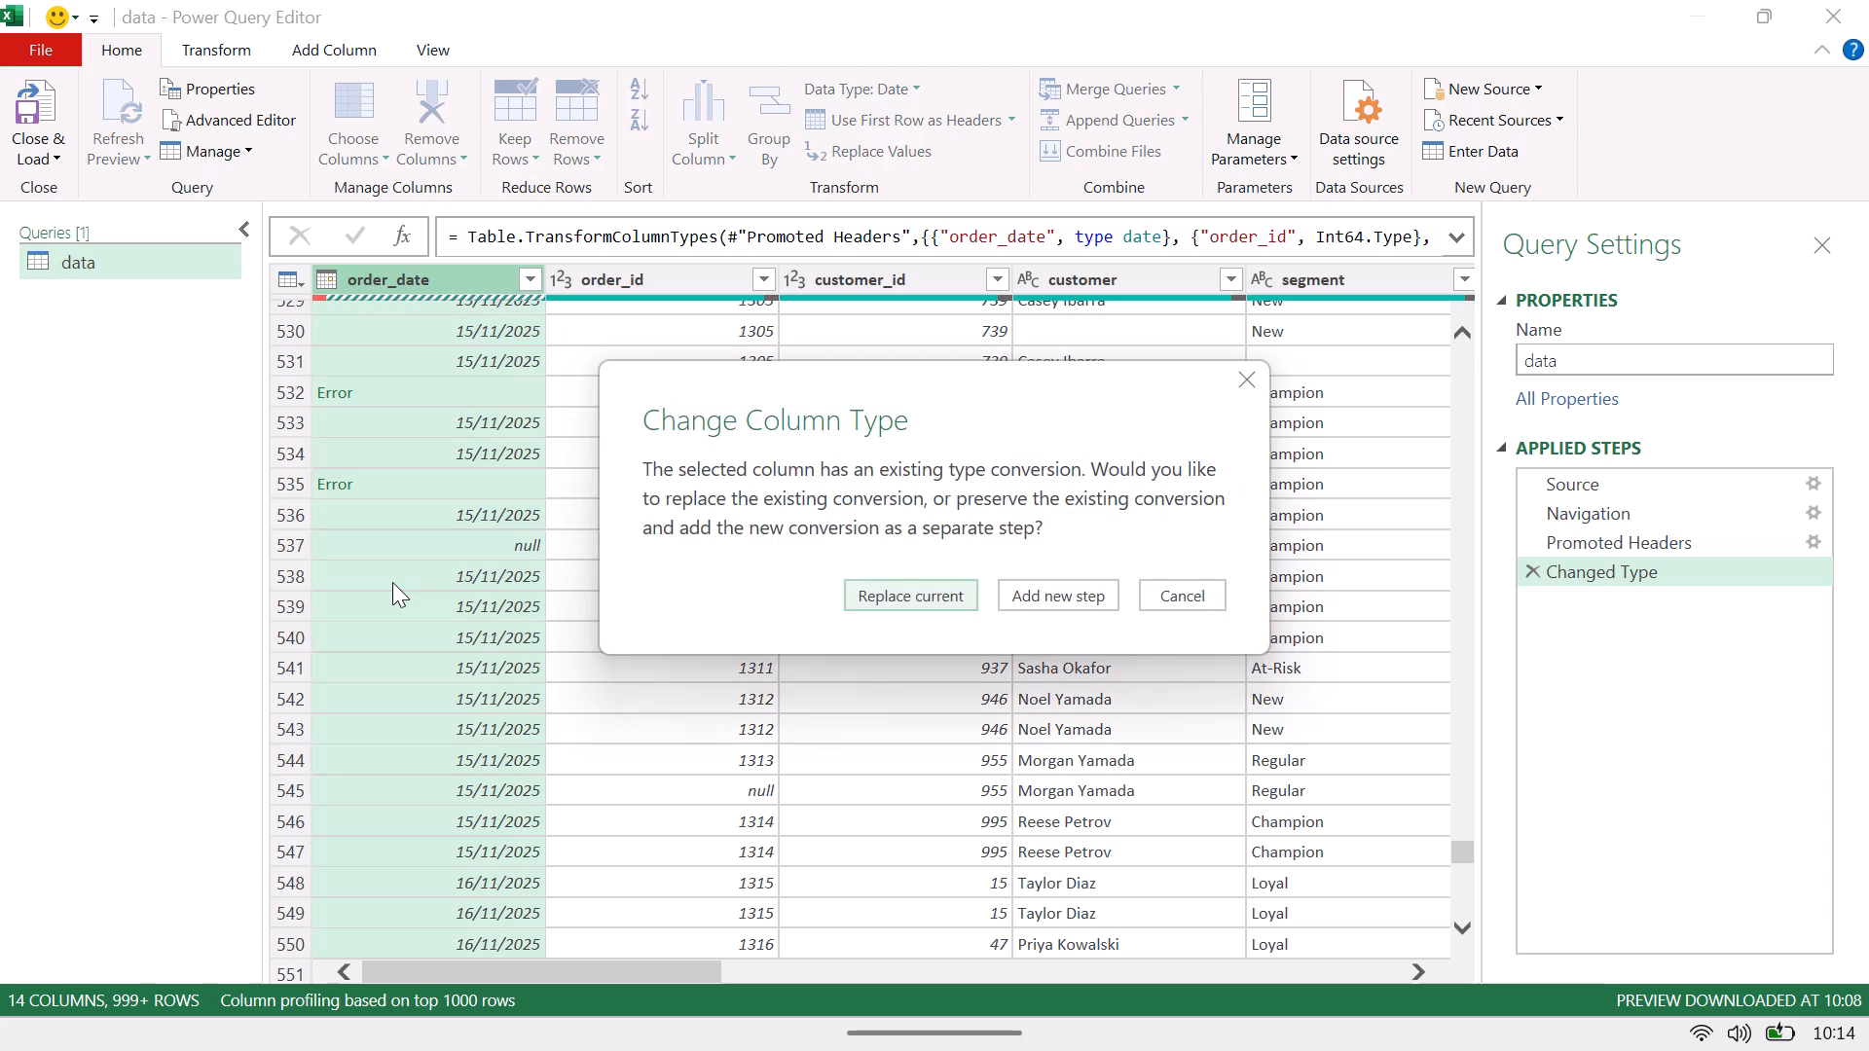
left_click(926, 594)
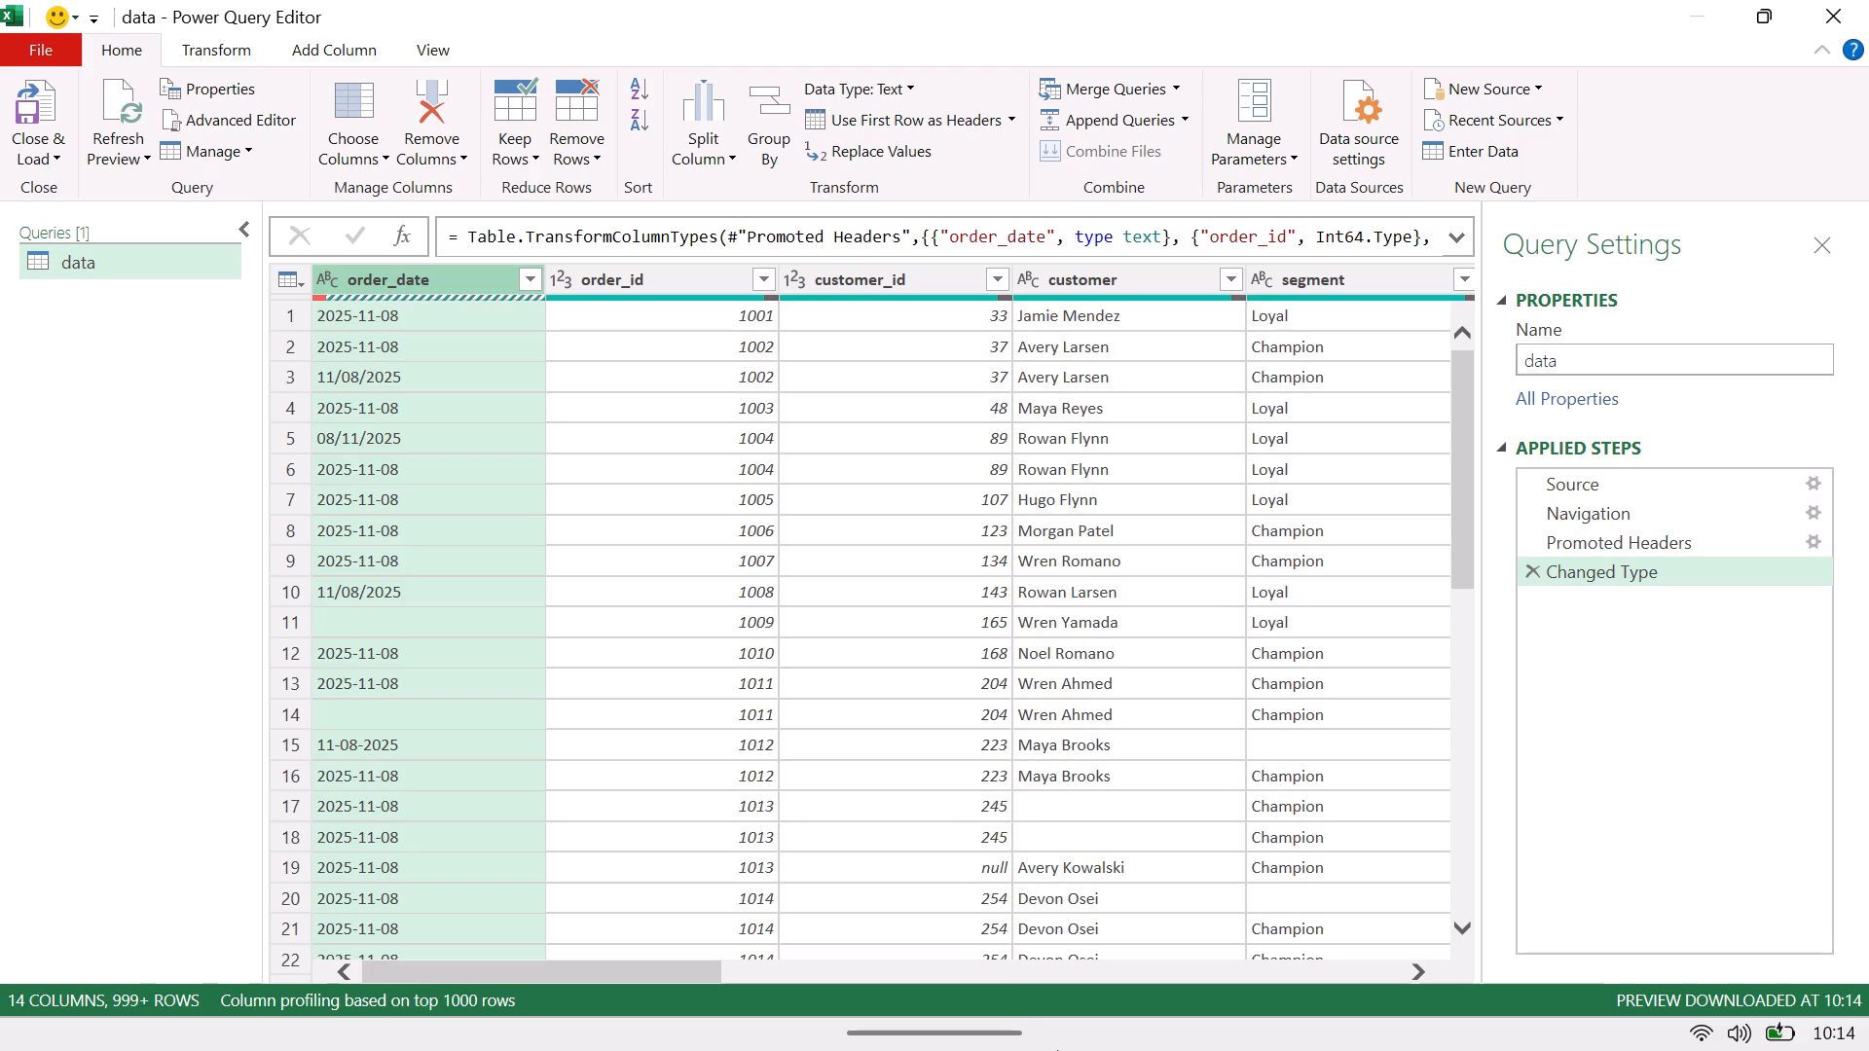
Switch to Chrome to reread the AI answer's steps for changing a column's locale, and return to the Power Query Editor.
left_click(937, 1009)
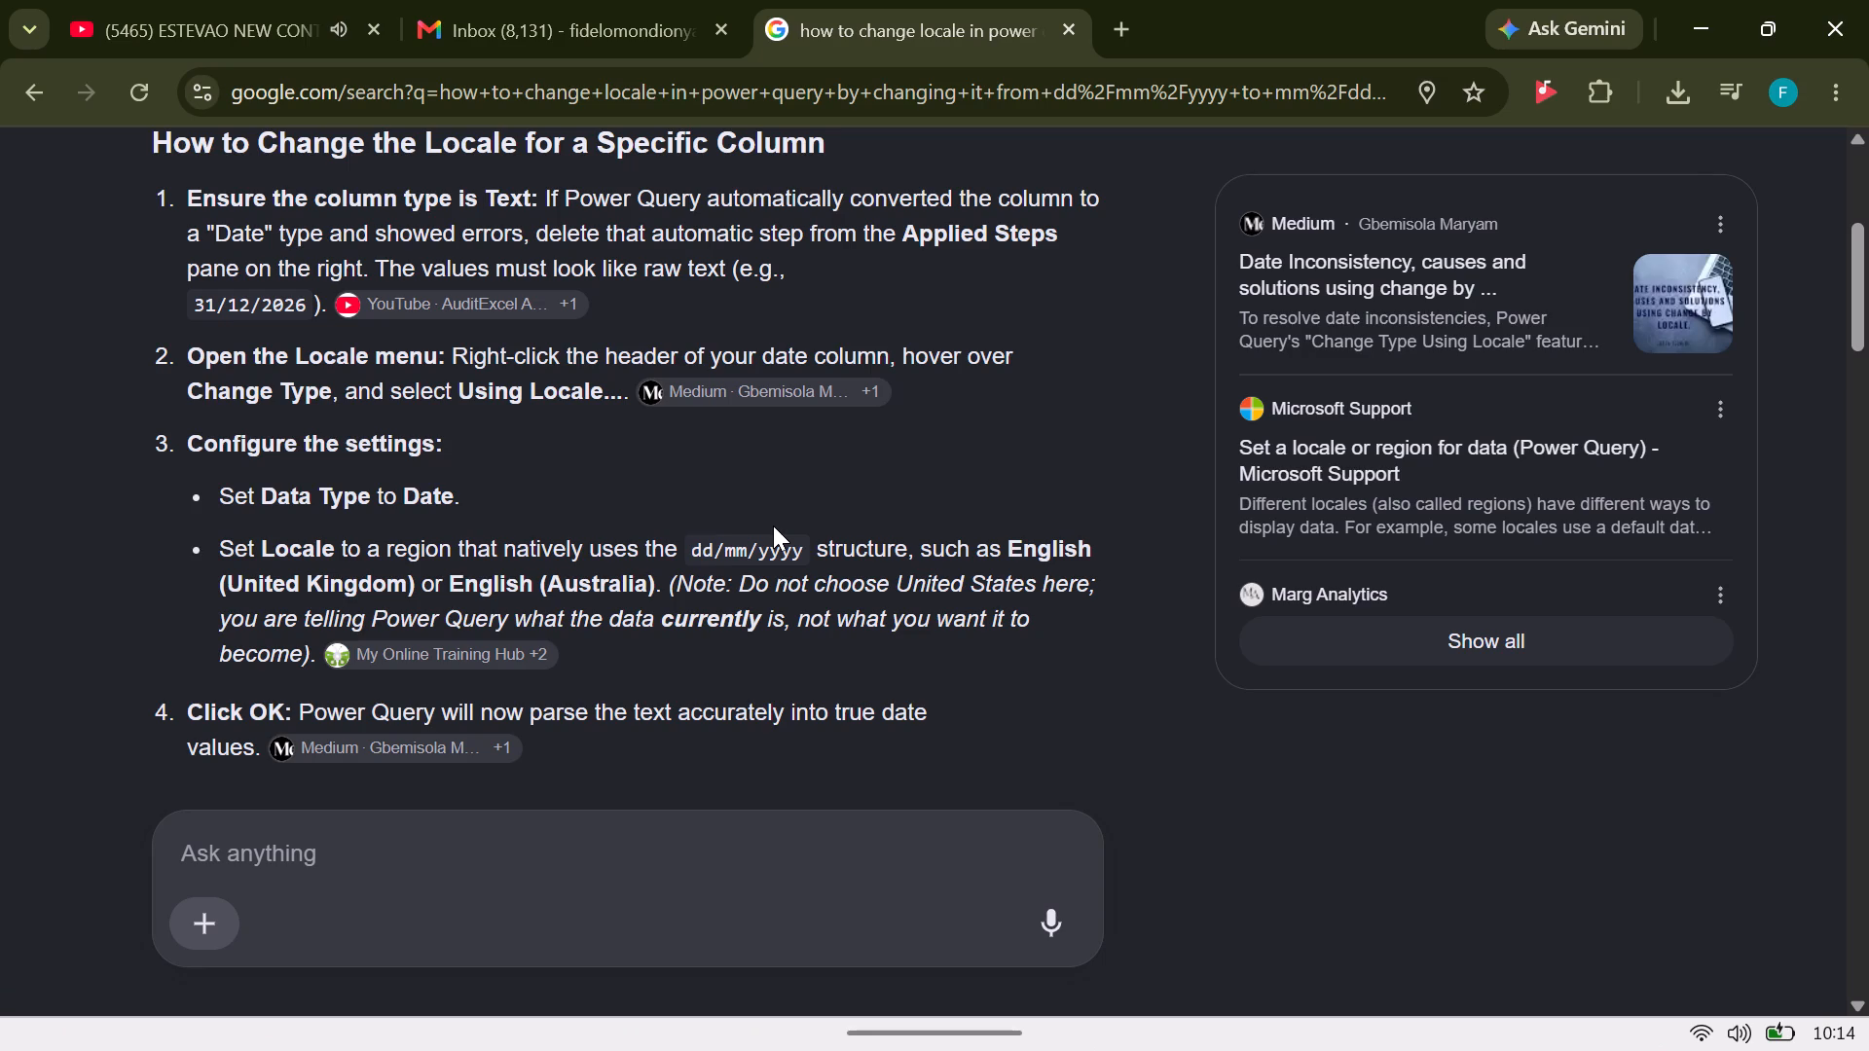
left_click(1238, 1014)
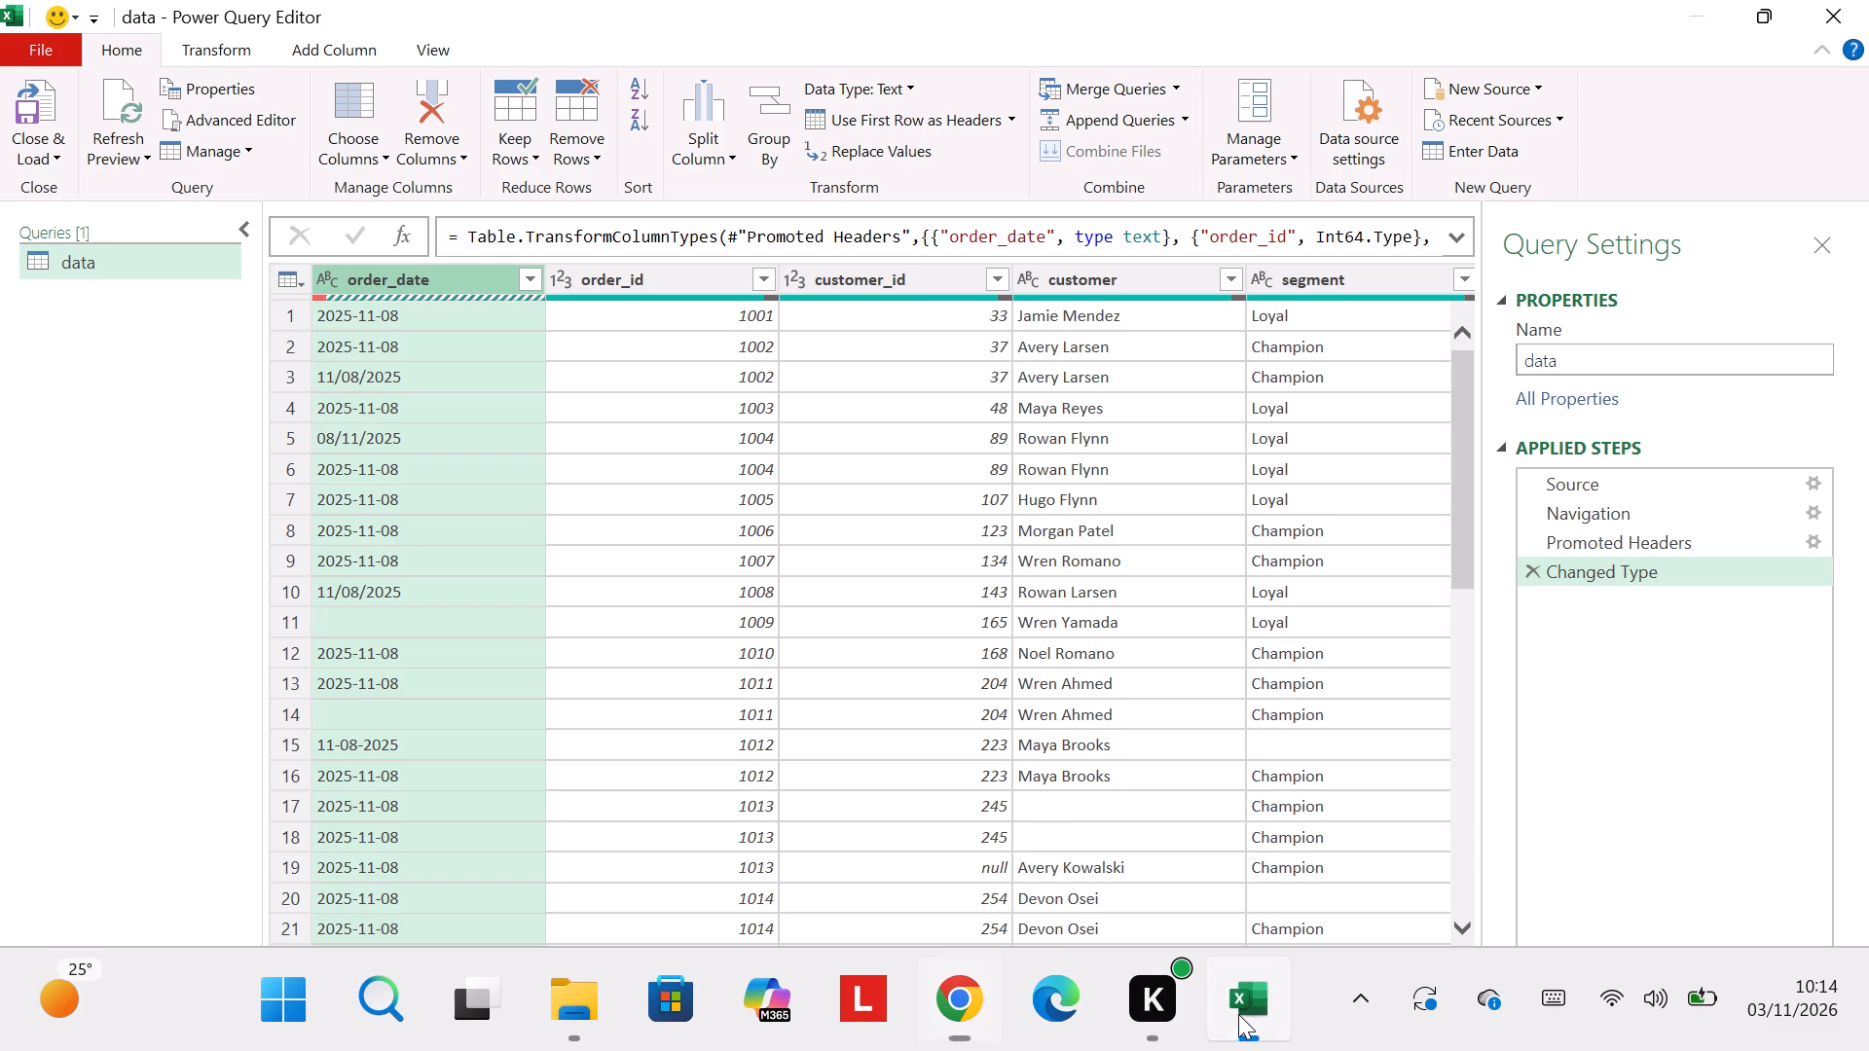
Change the order_date column's type using locale to Date with English (United States), rechecking the instructions in Chrome before choosing the settings.
right_click(435, 279)
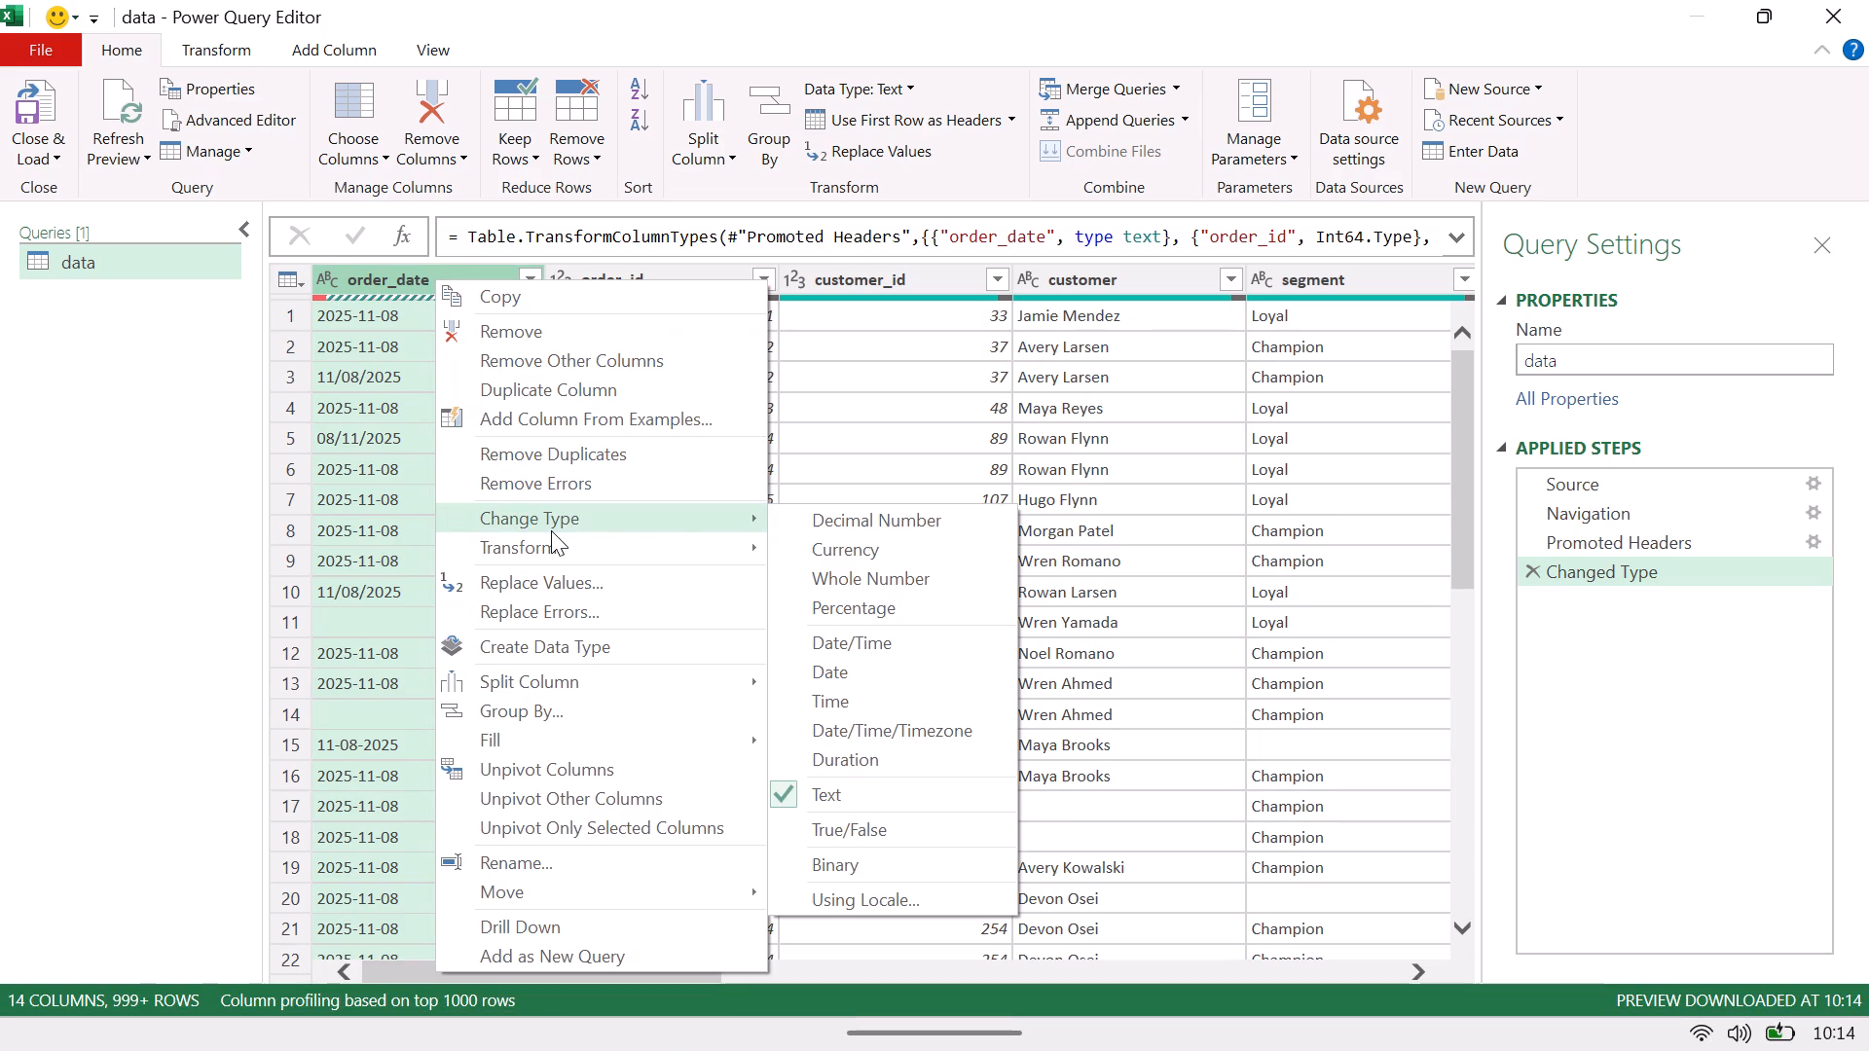
left_click(857, 894)
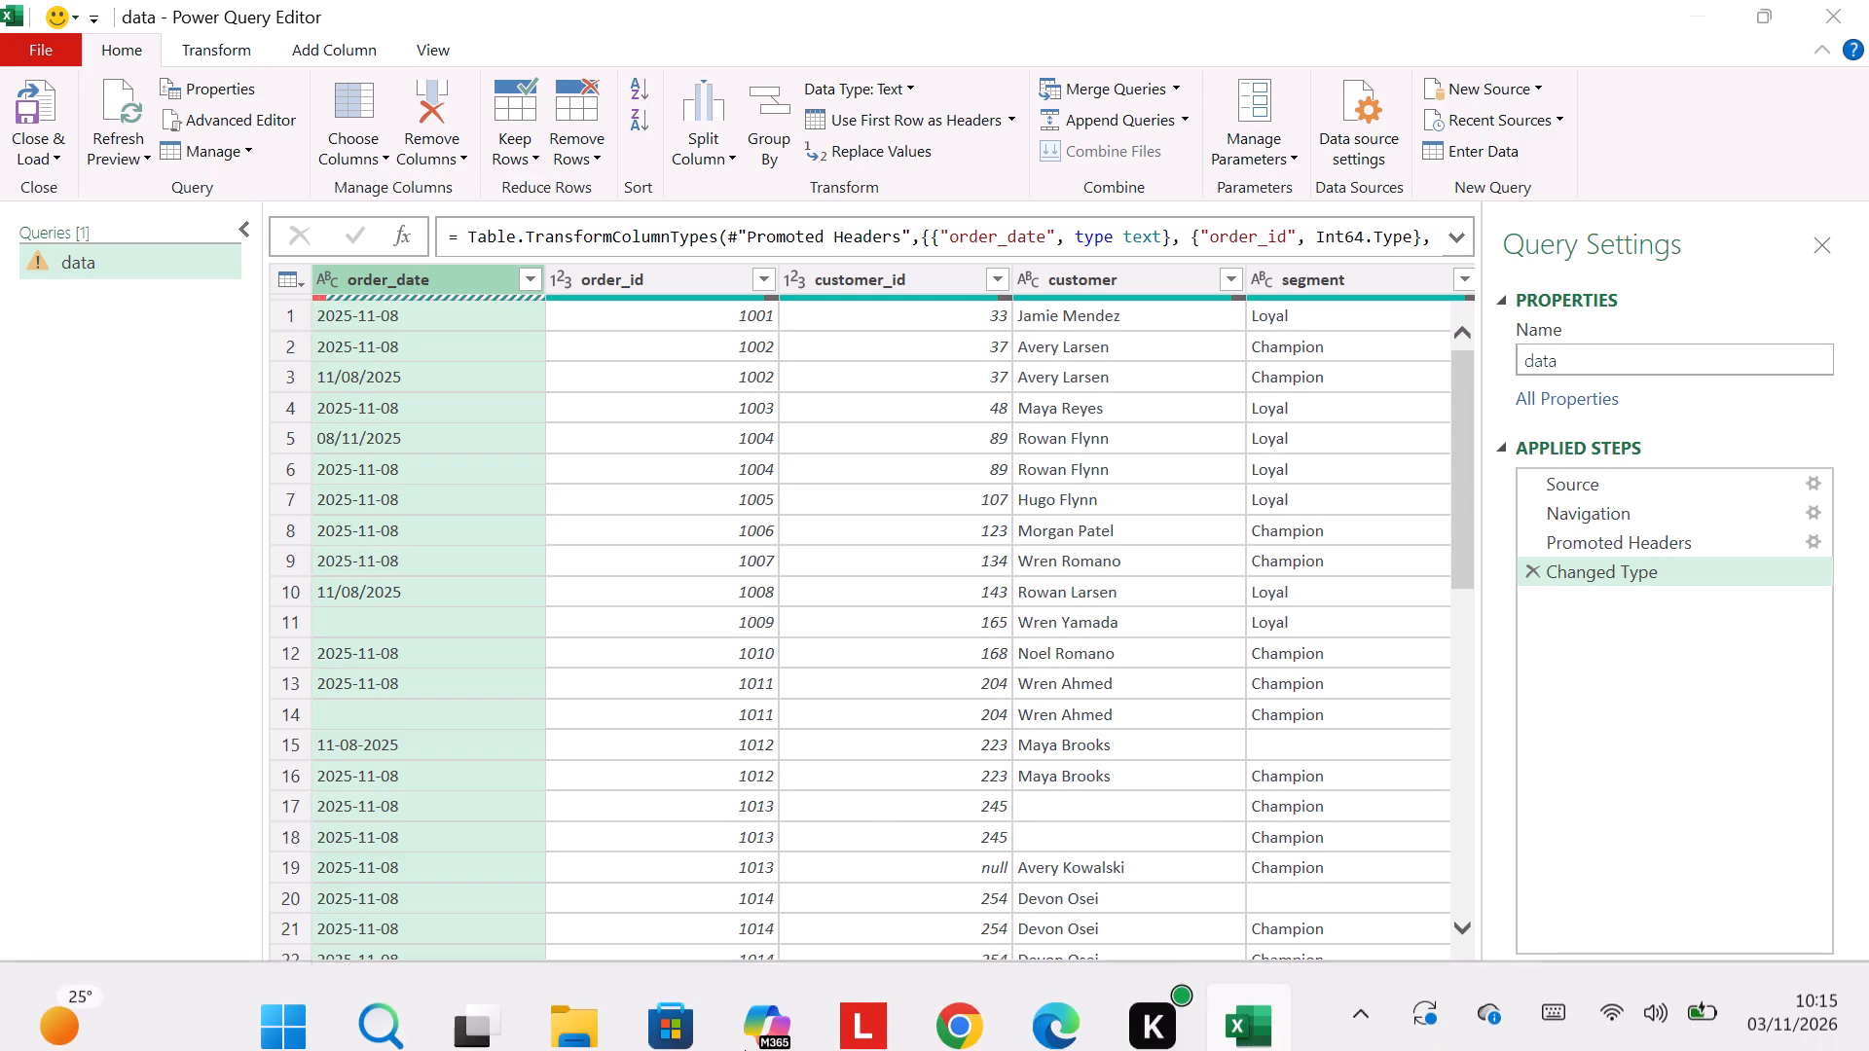
left_click(971, 1005)
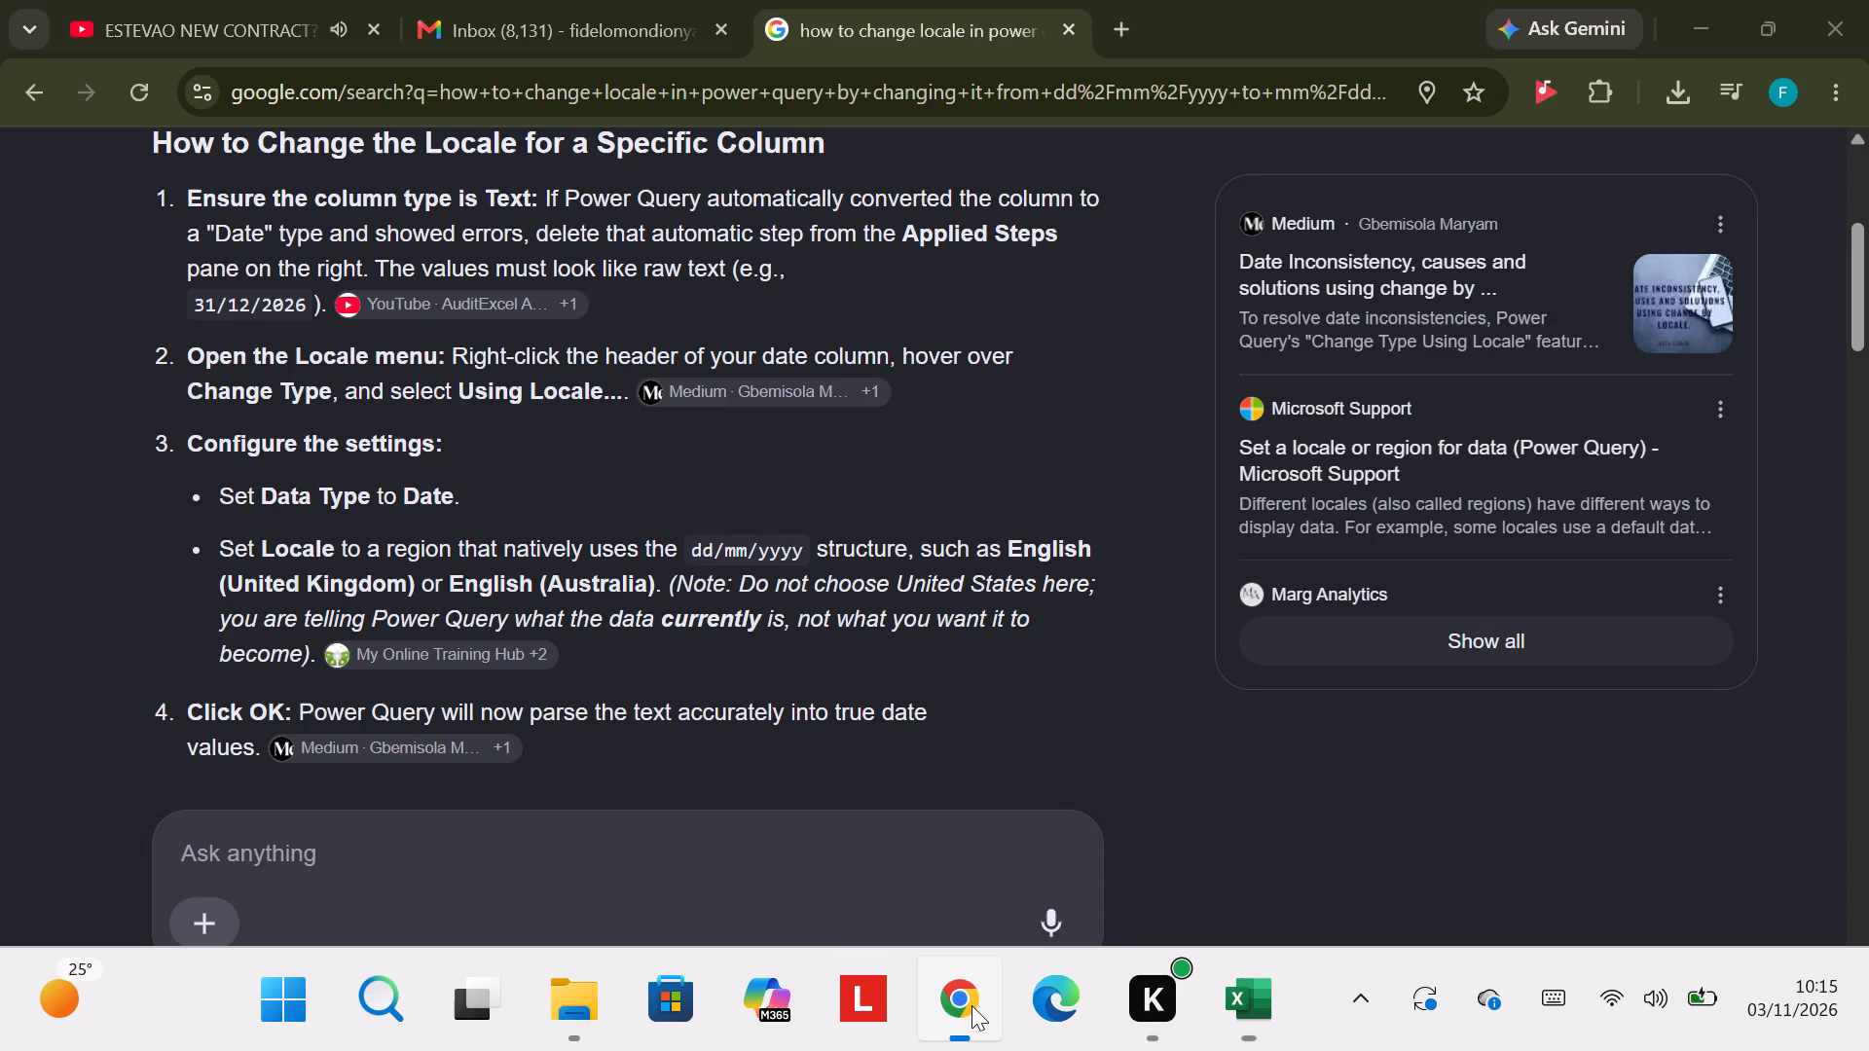
left_click_drag(1868, 277, 1861, 413)
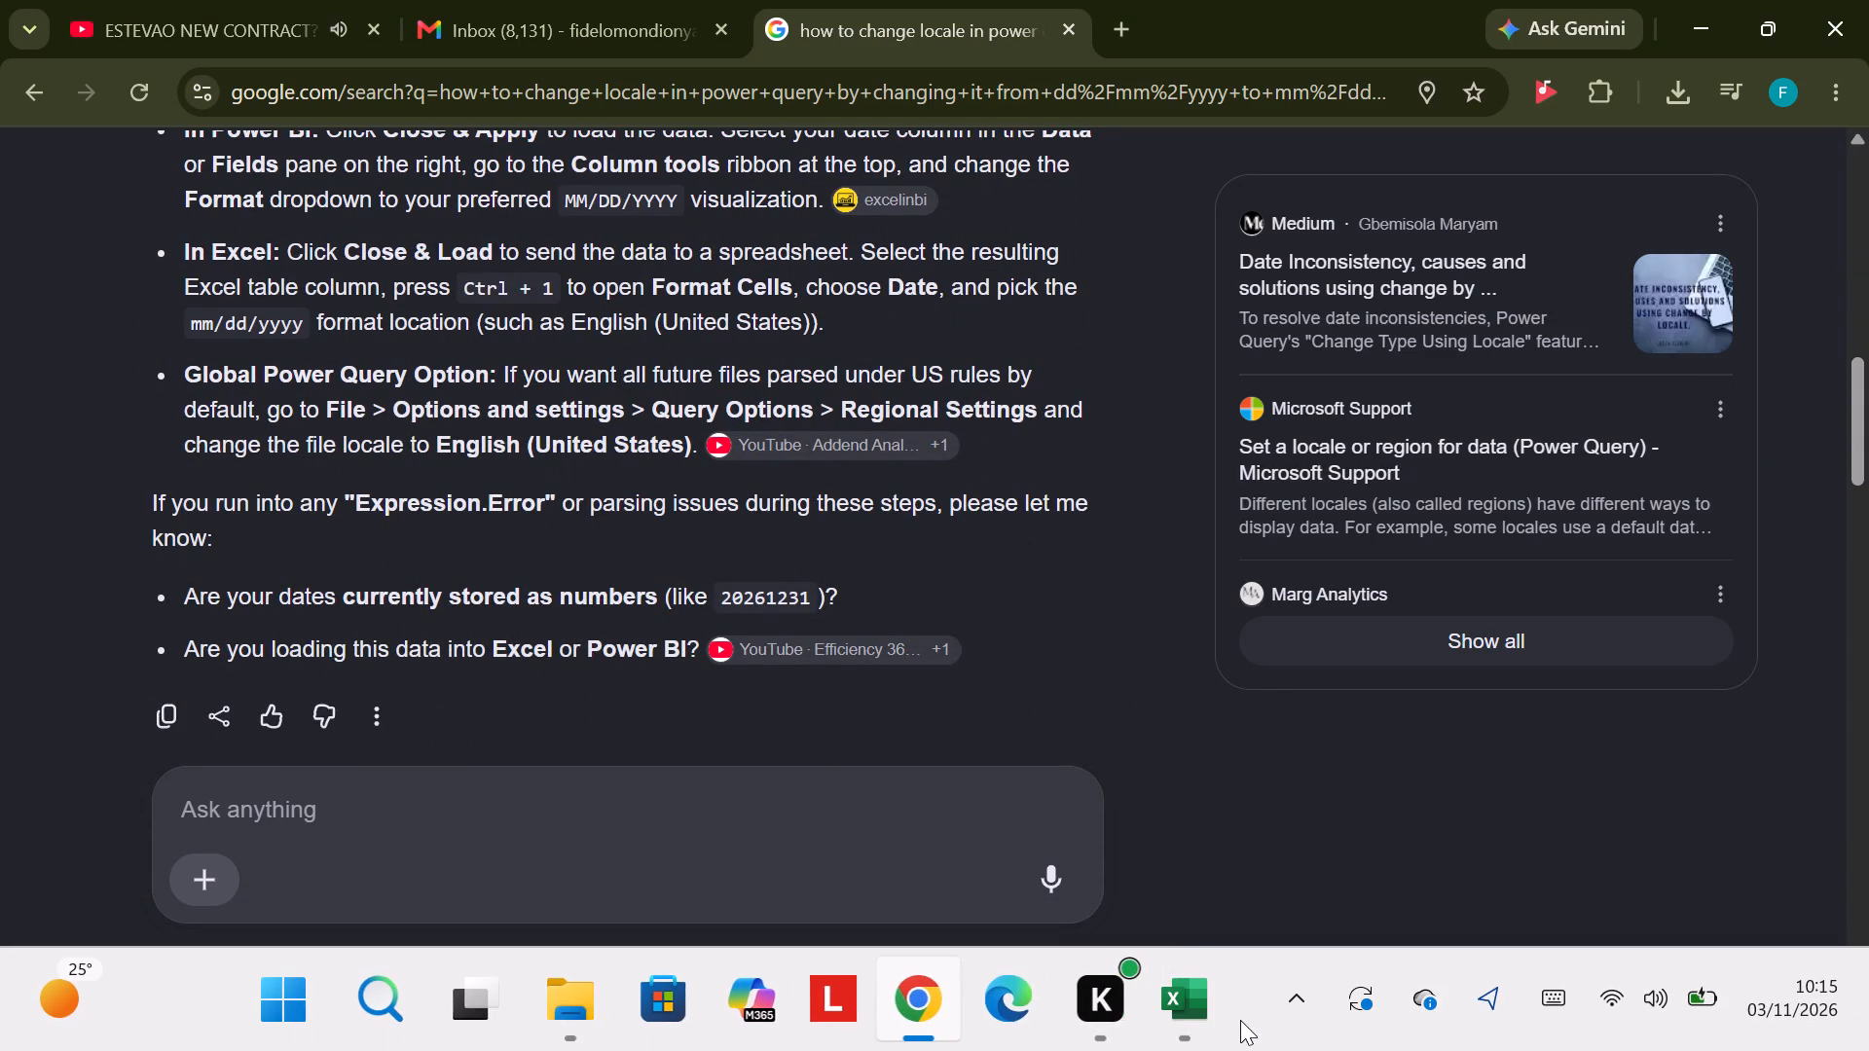
left_click(1240, 1020)
left_click(1215, 1016)
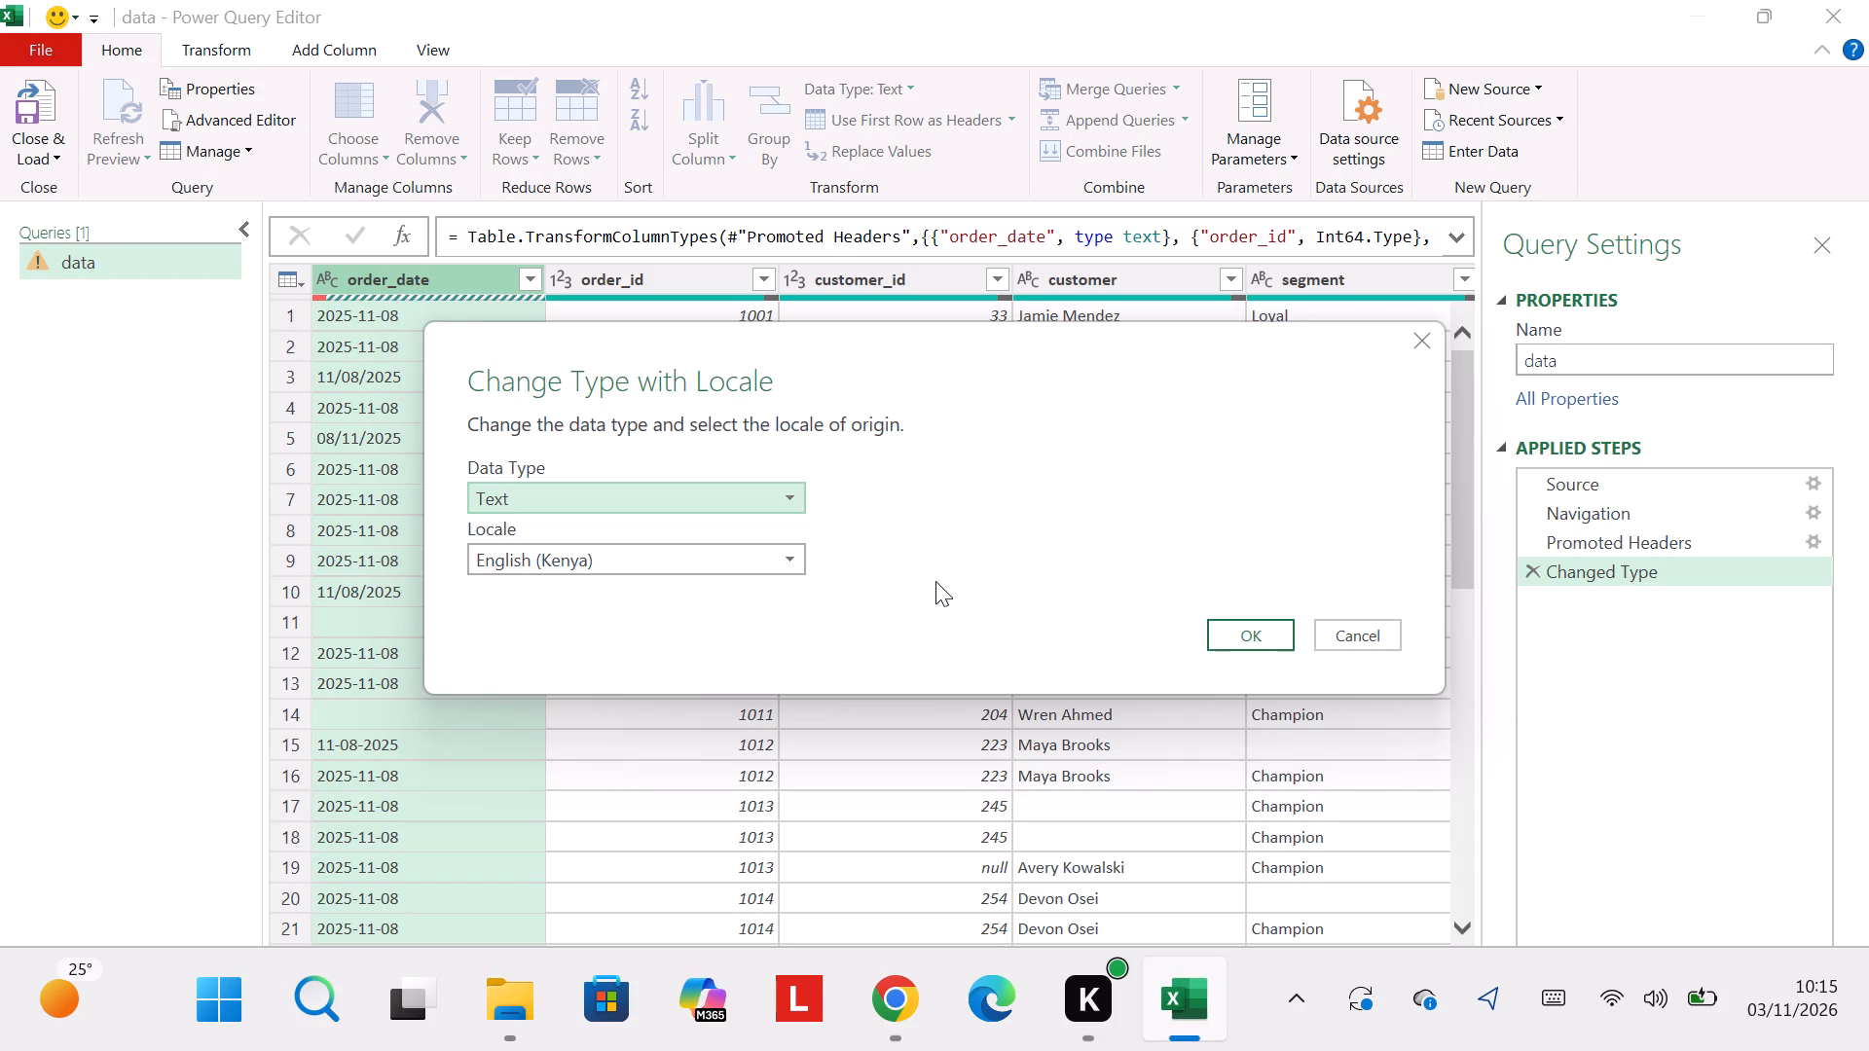
left_click(784, 560)
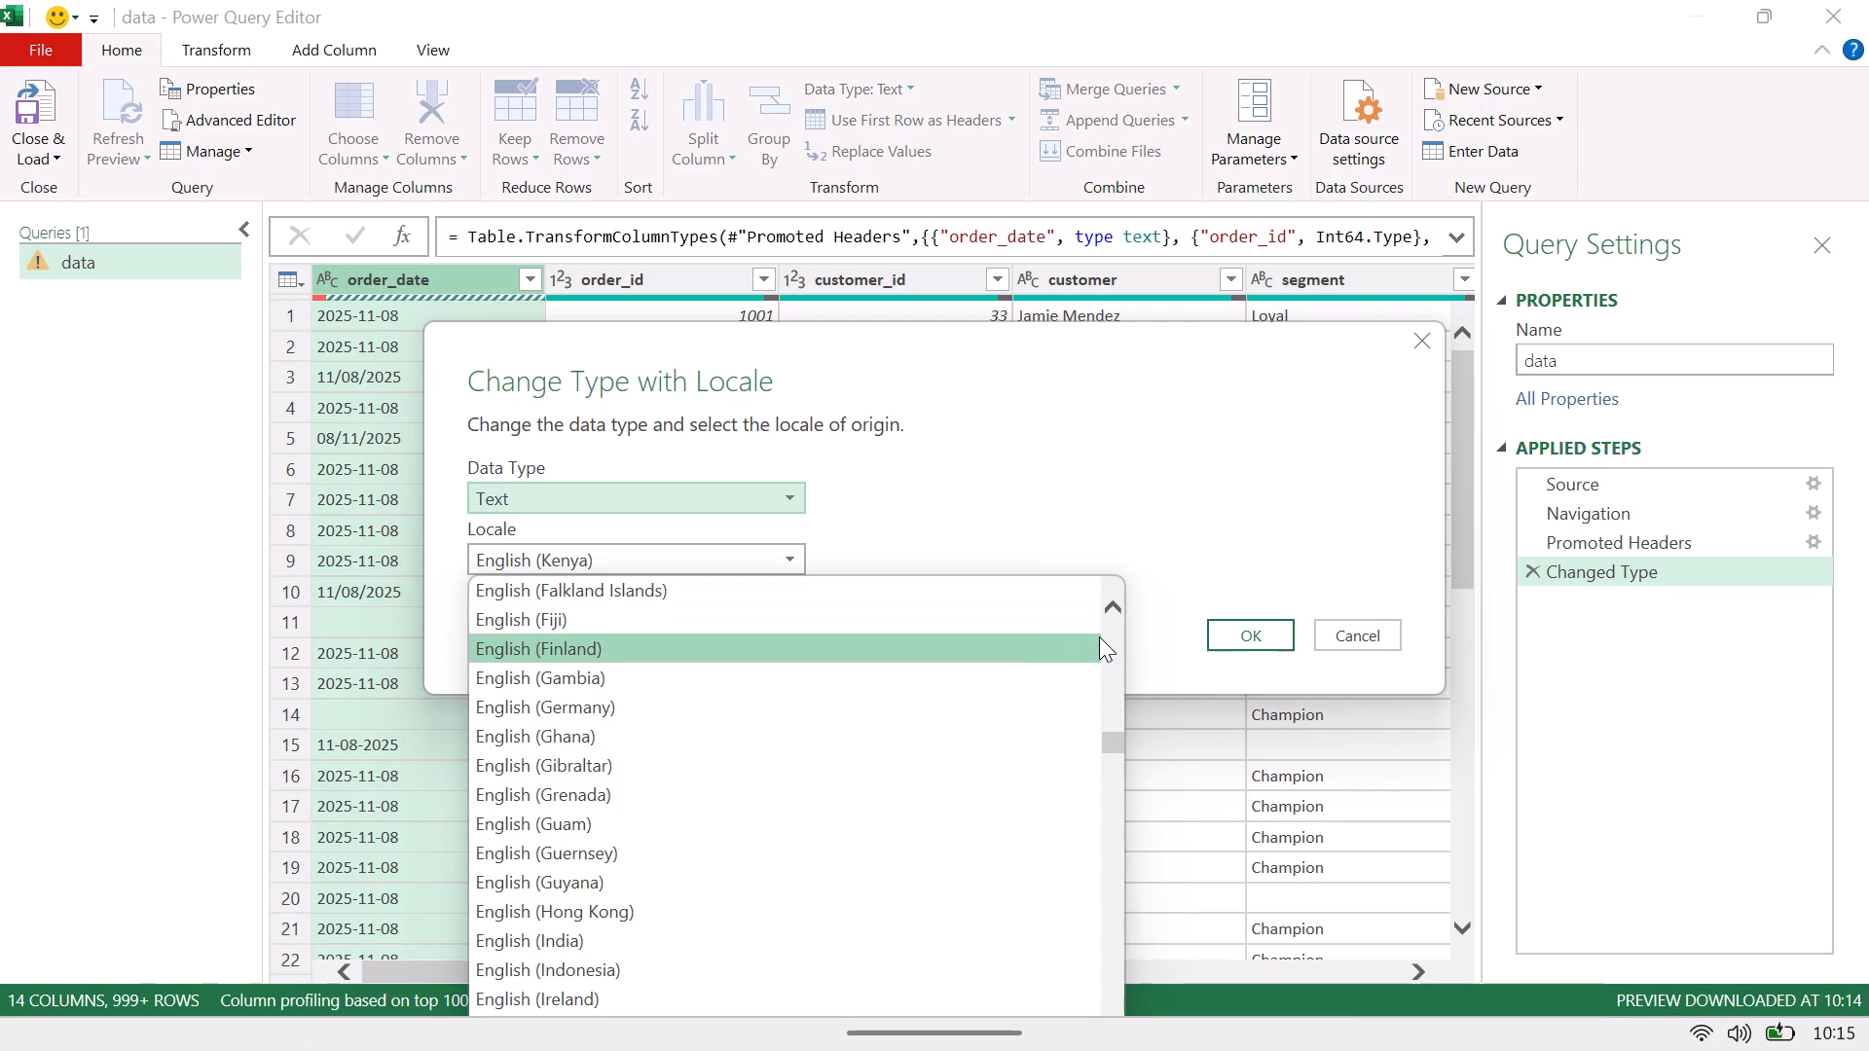
left_click_drag(1119, 737, 1118, 753)
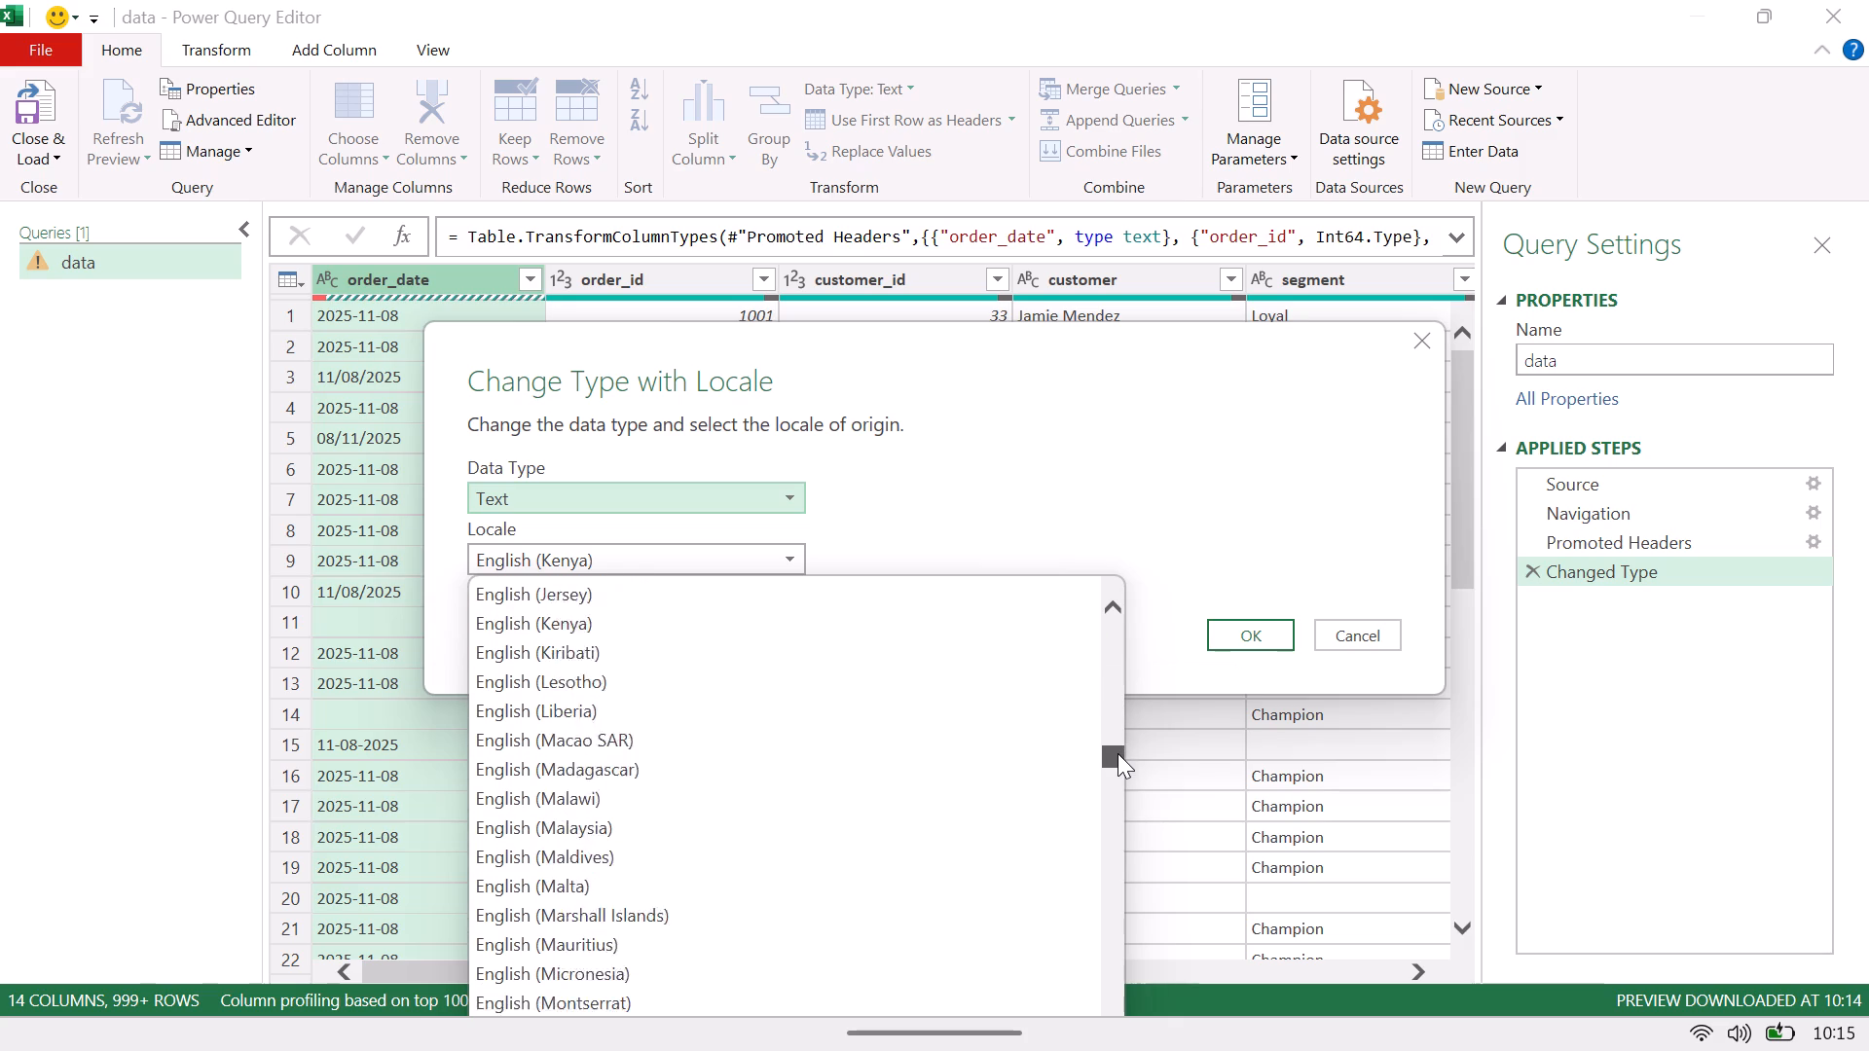
left_click_drag(1118, 753, 1118, 756)
left_click_drag(1118, 756, 1118, 762)
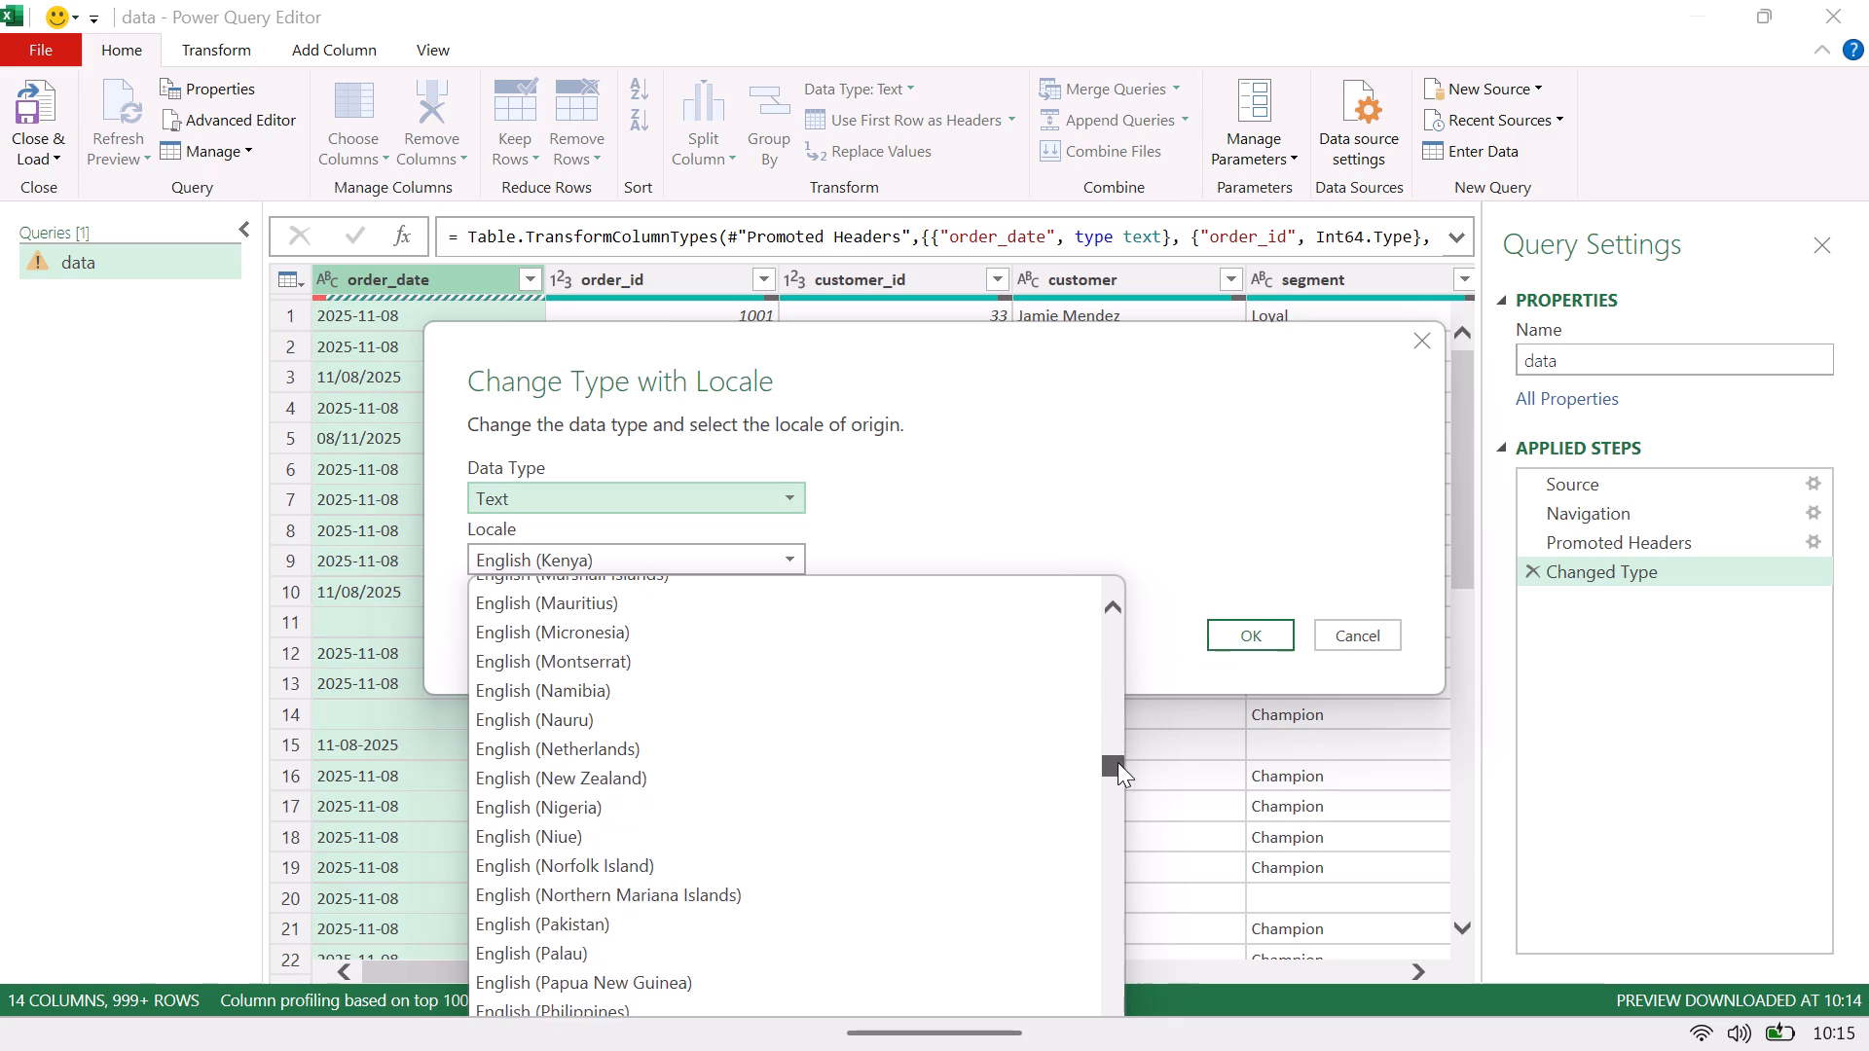
left_click_drag(1118, 762, 1118, 779)
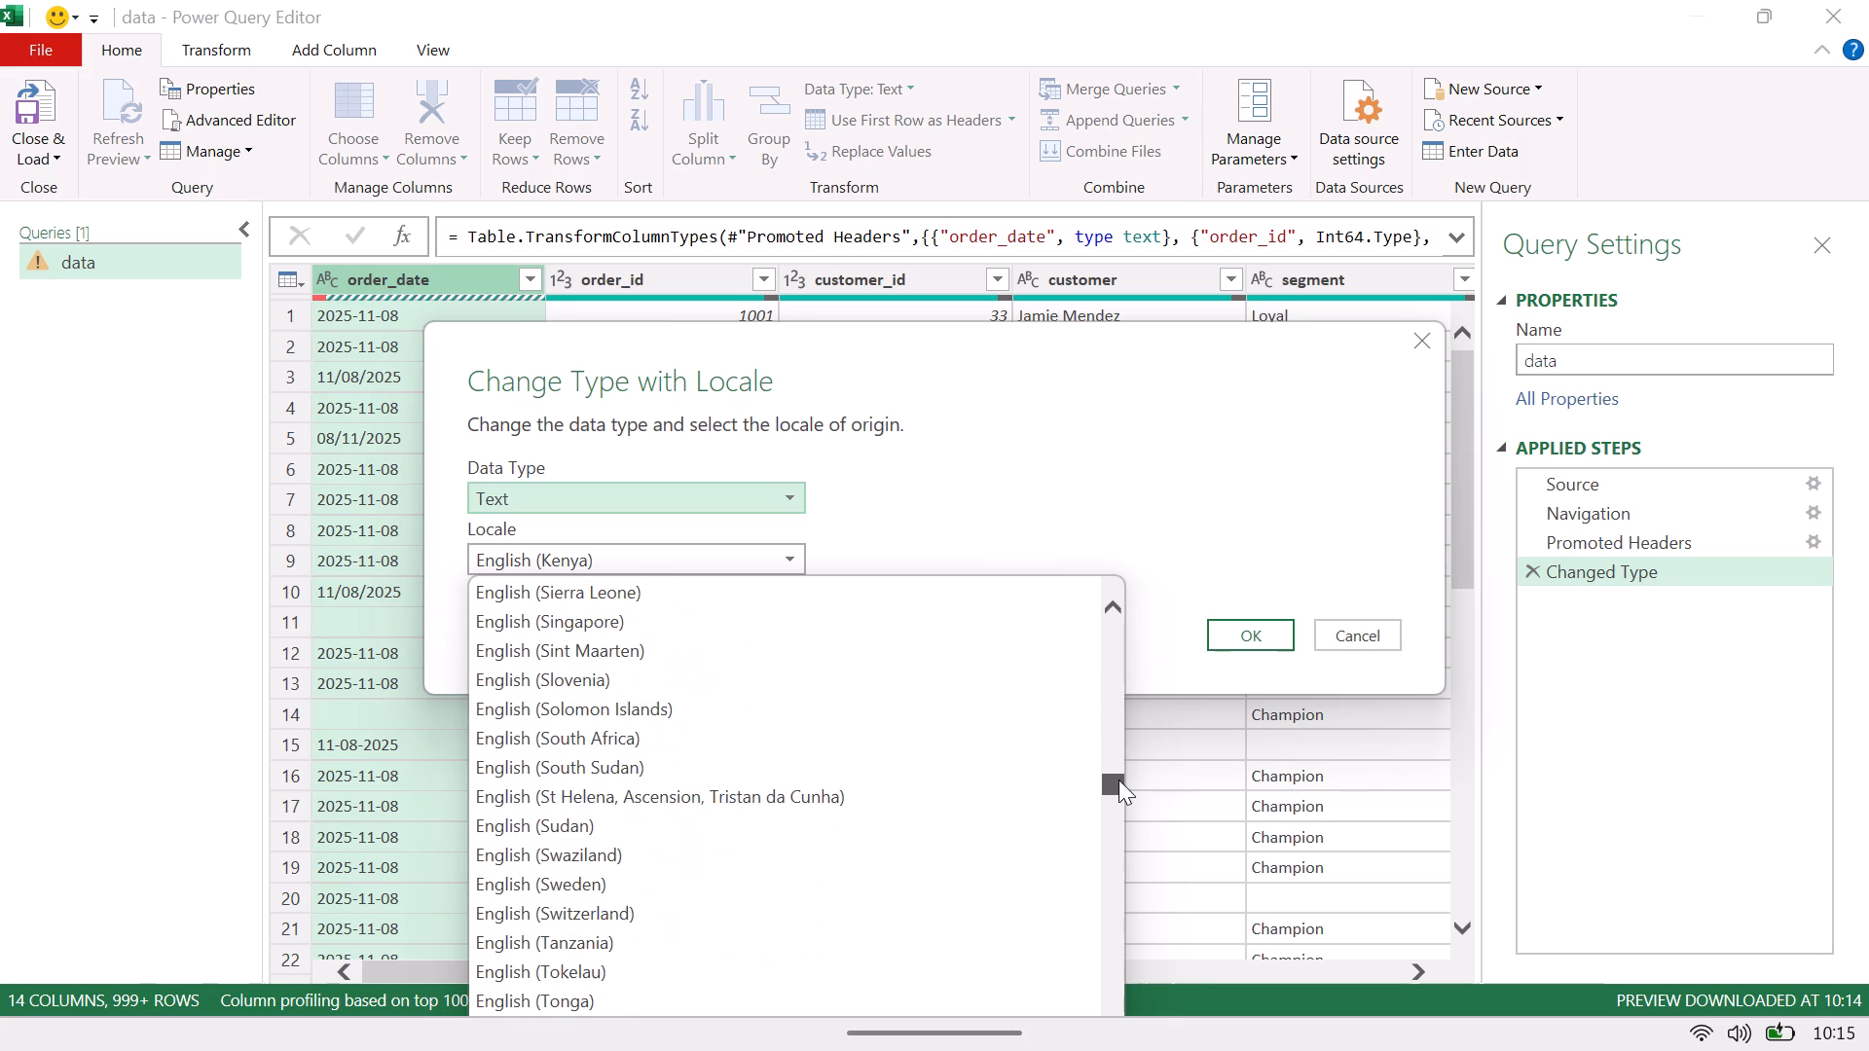
left_click_drag(1118, 779, 1117, 790)
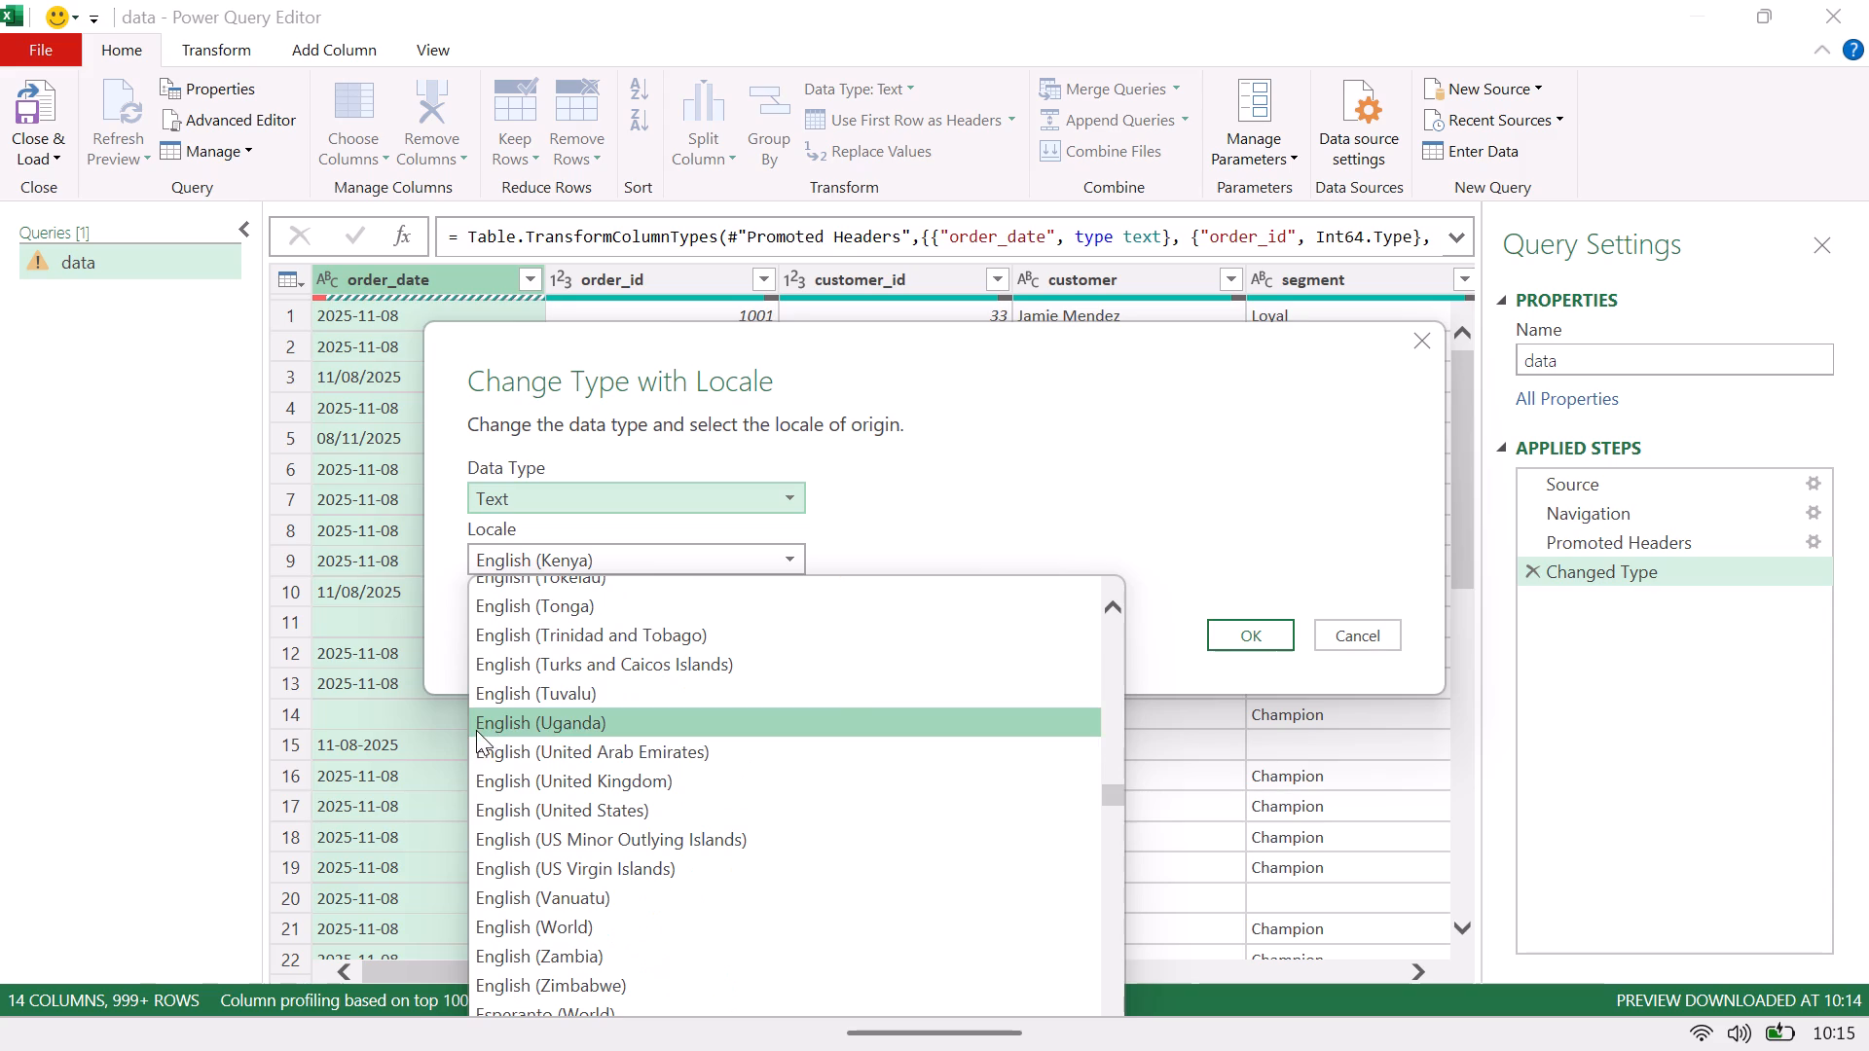
left_click(487, 800)
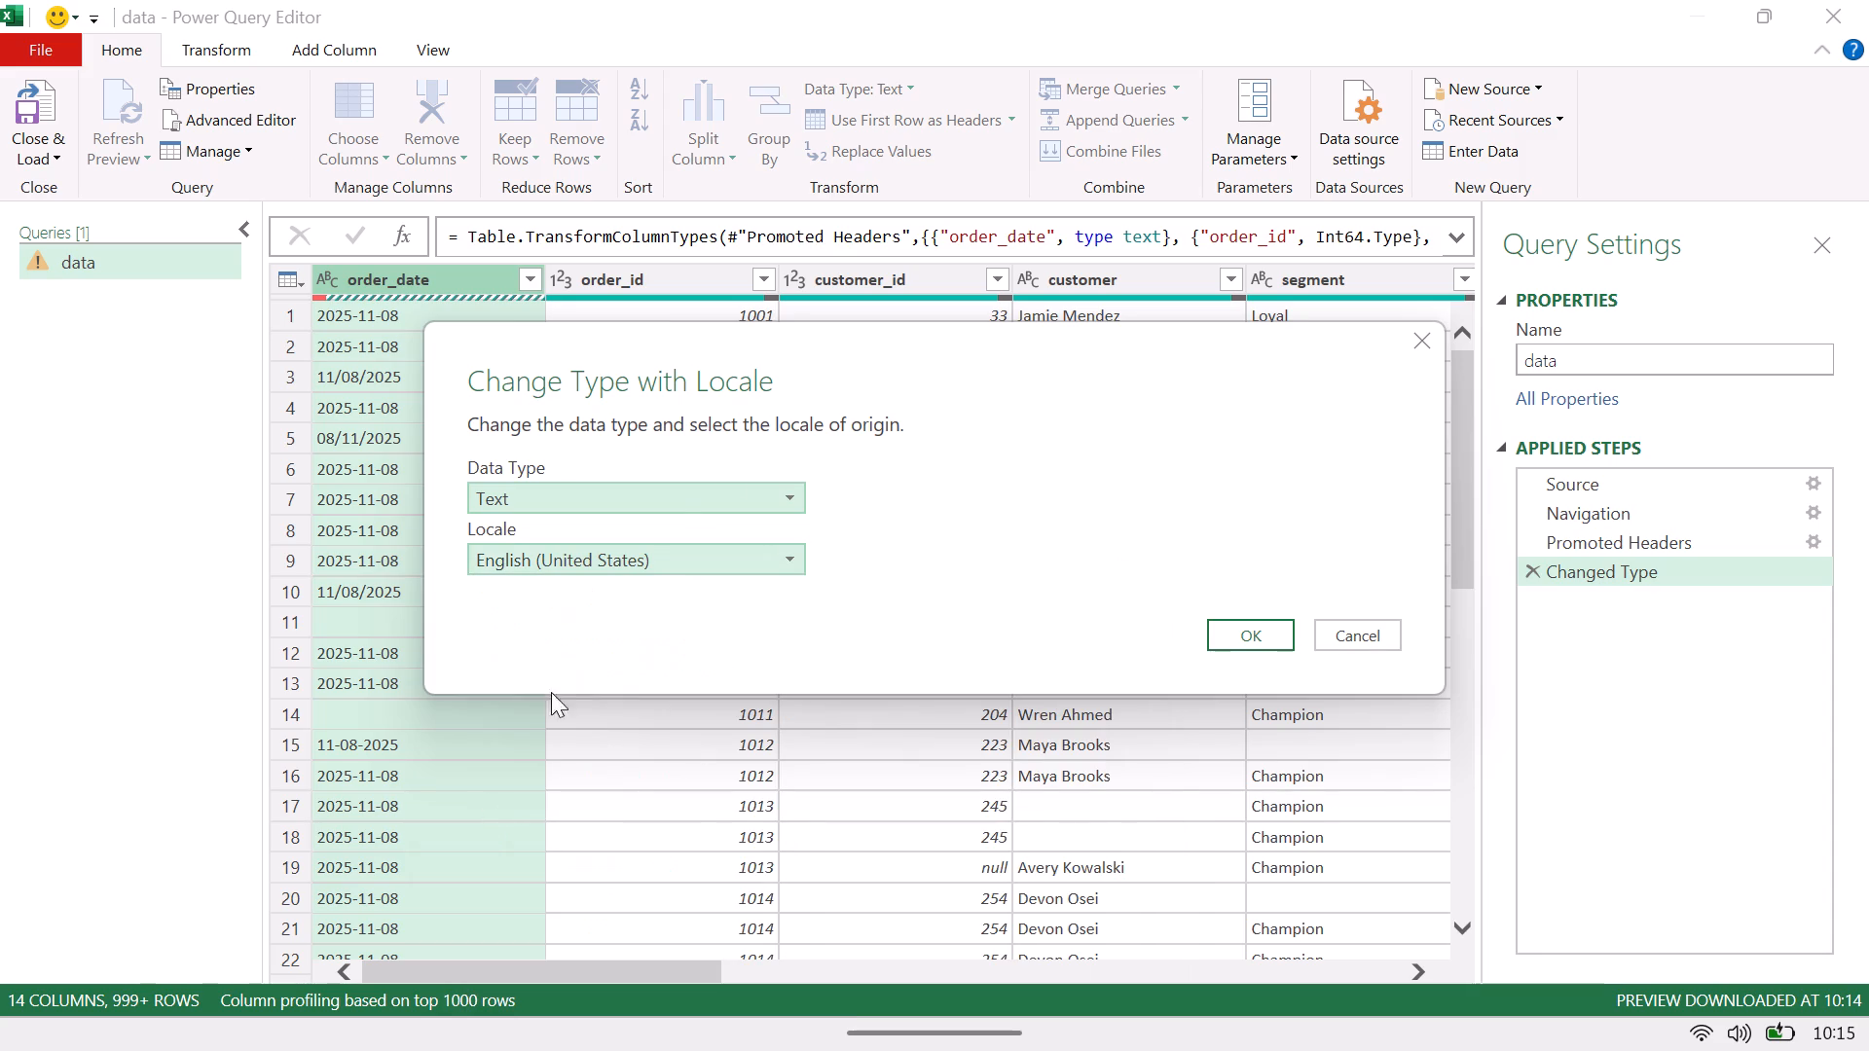
left_click(788, 493)
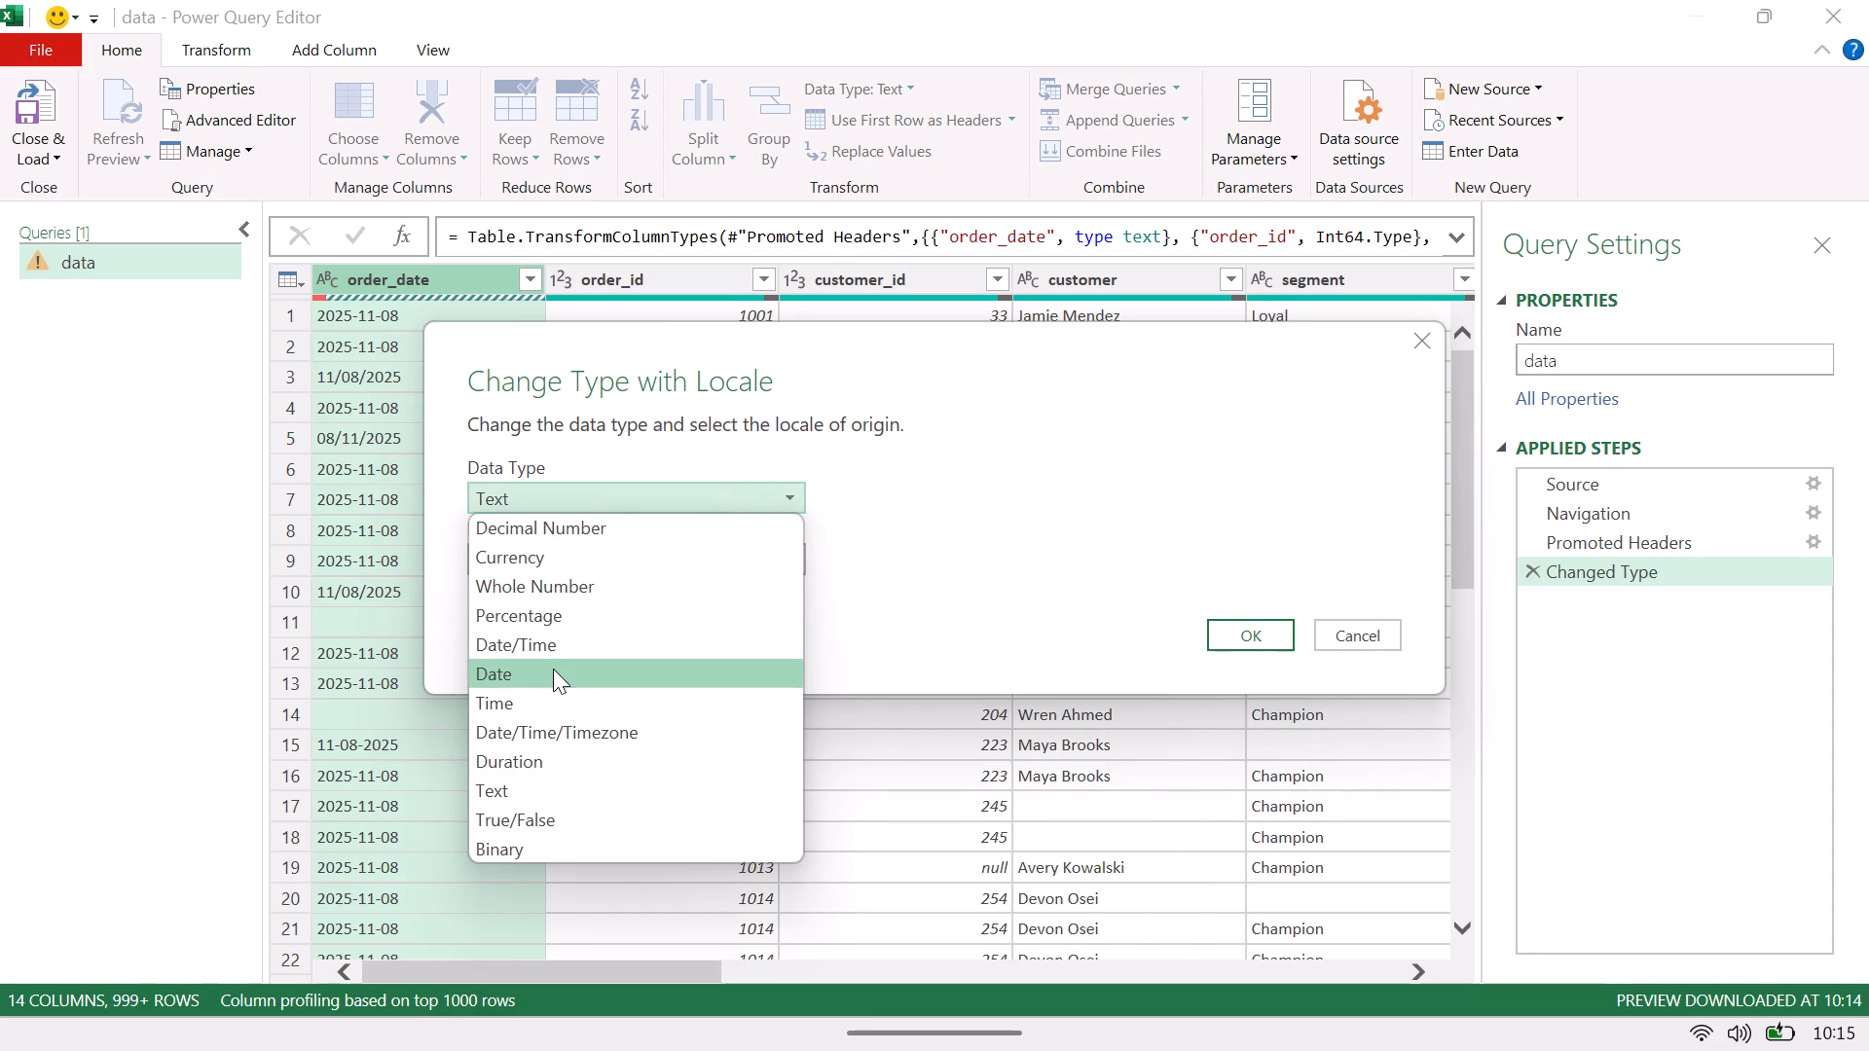
left_click(553, 669)
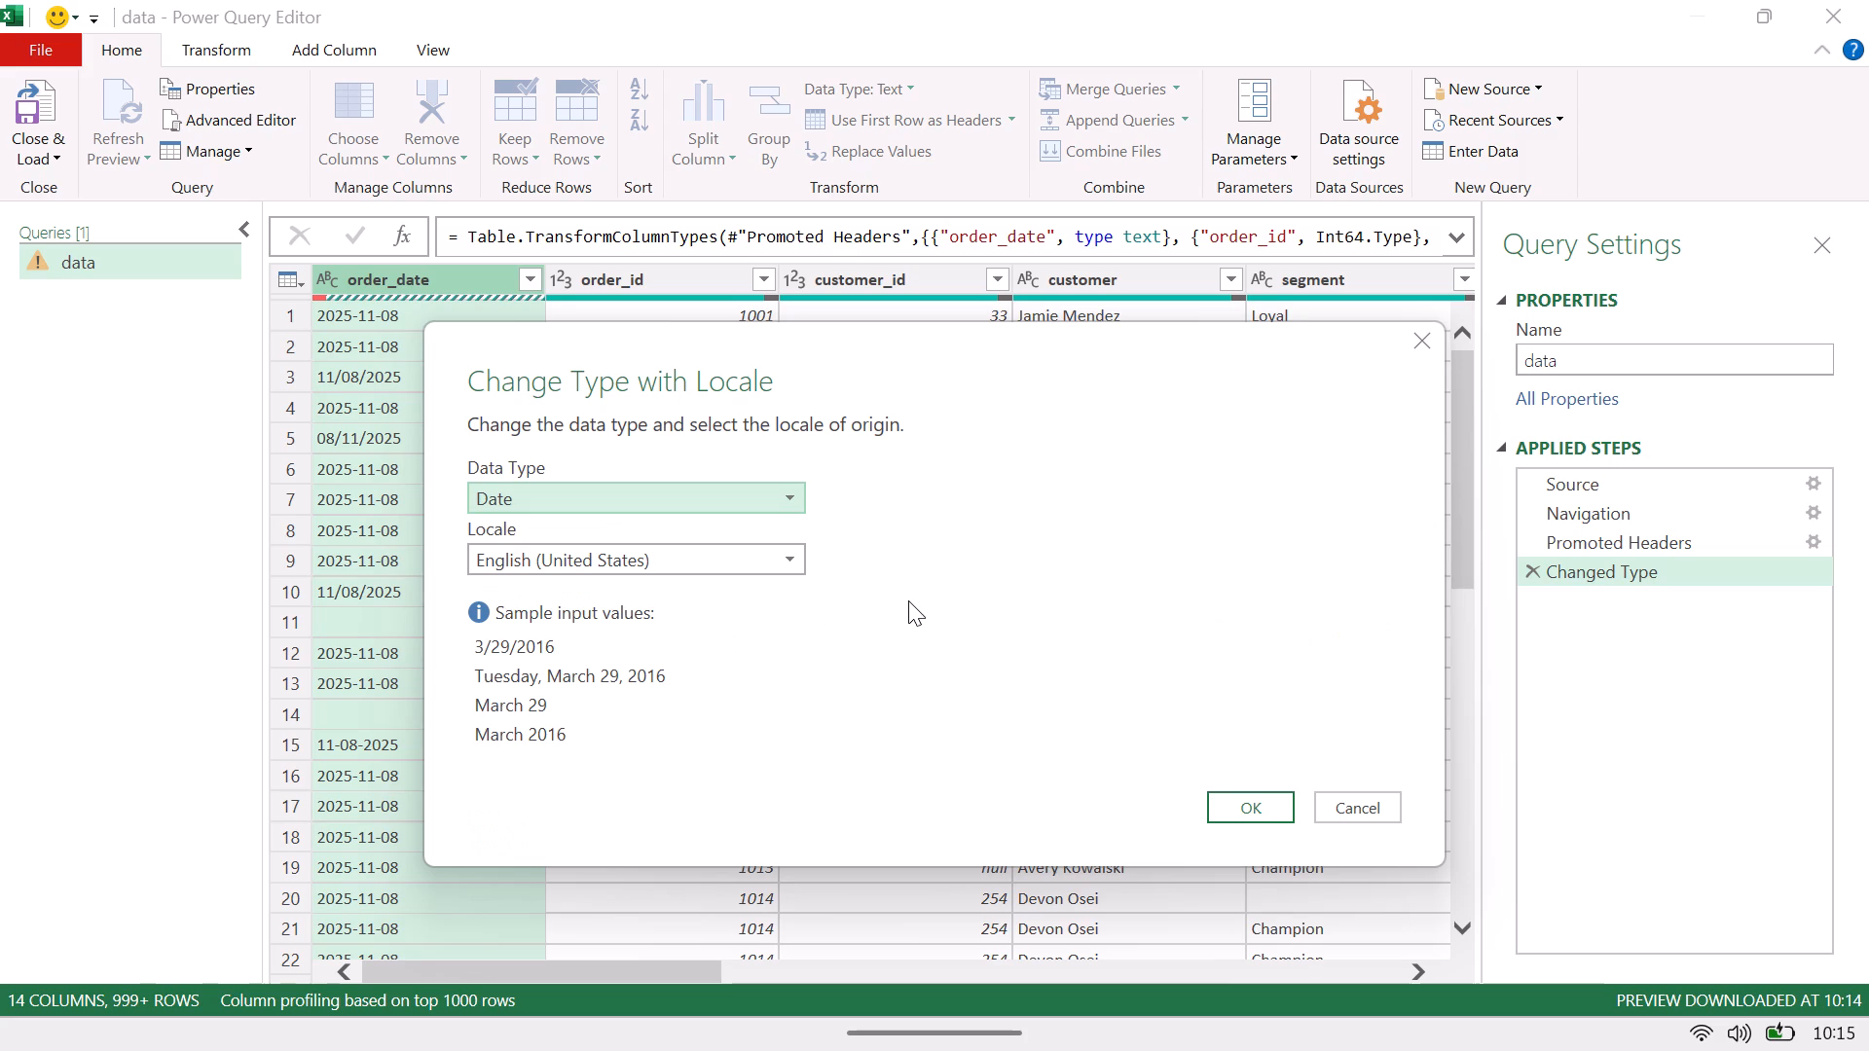
left_click(1264, 811)
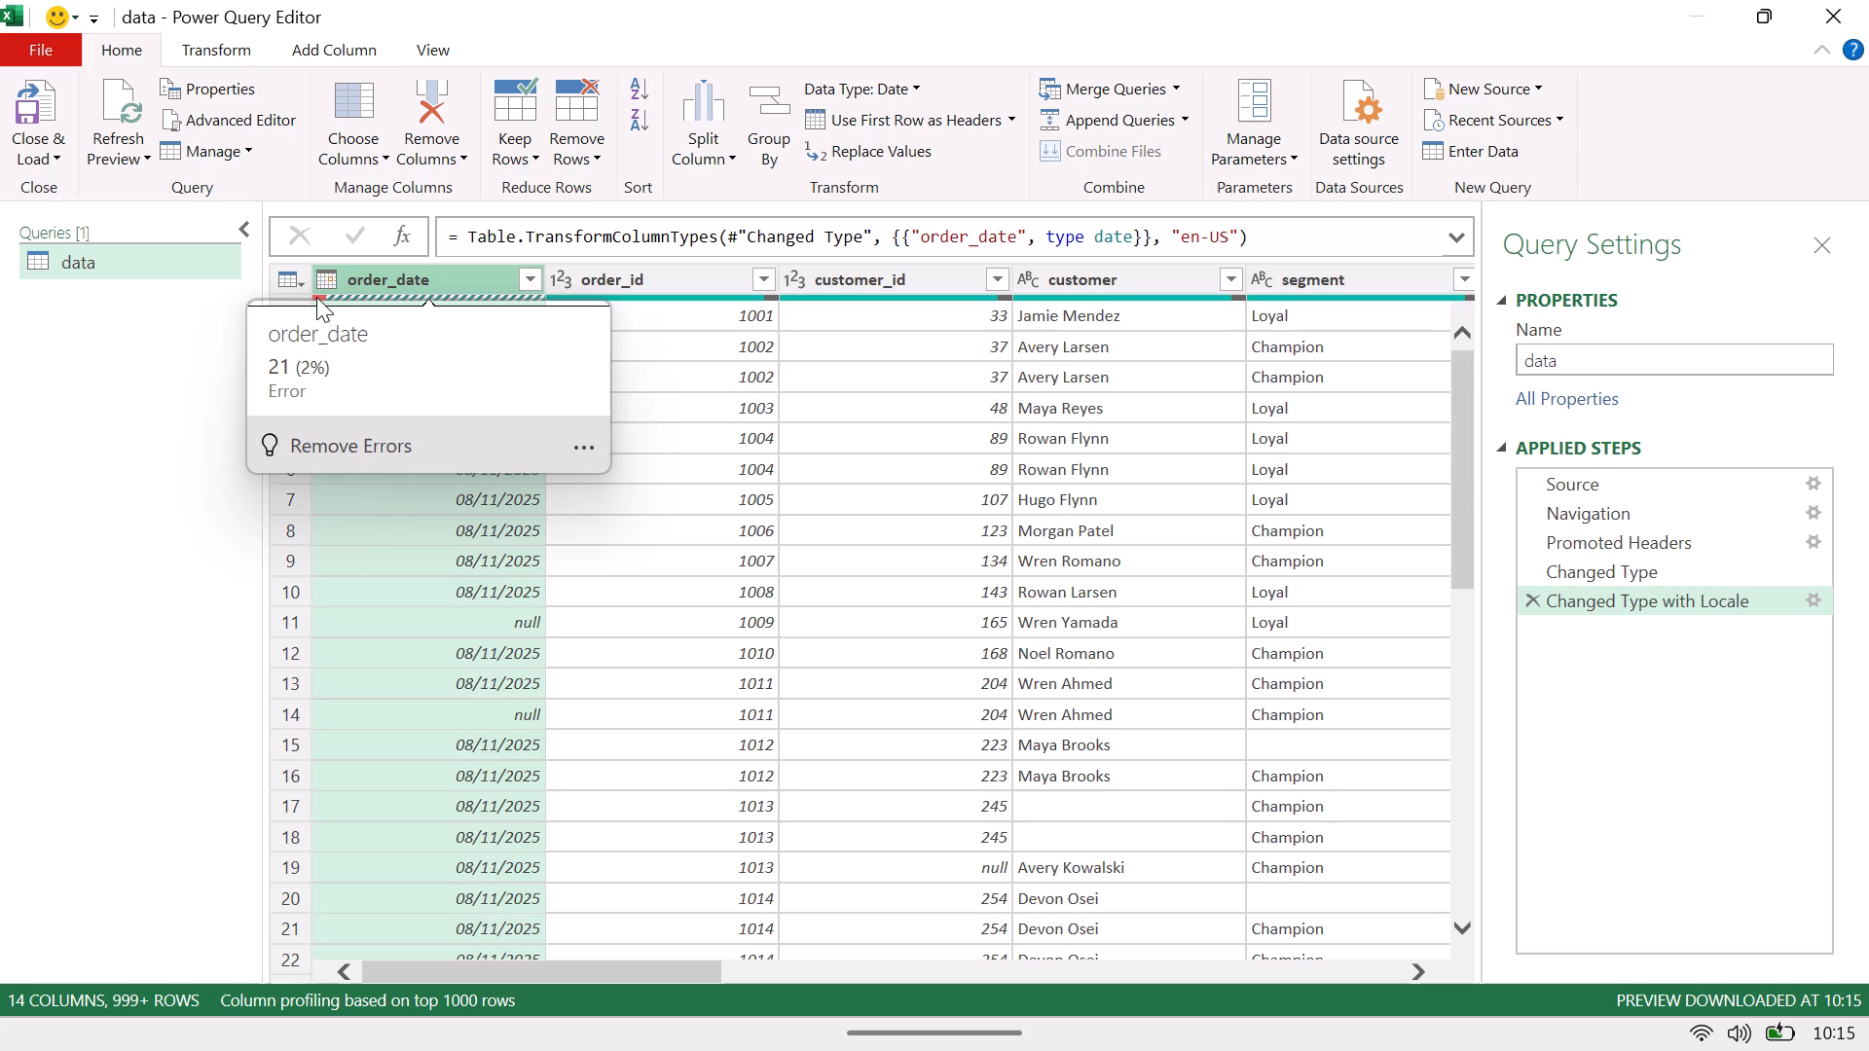
Examine the converted order_date column, including its error-cleaning options, full list of distinct dates and rows further down the table.
left_click(591, 453)
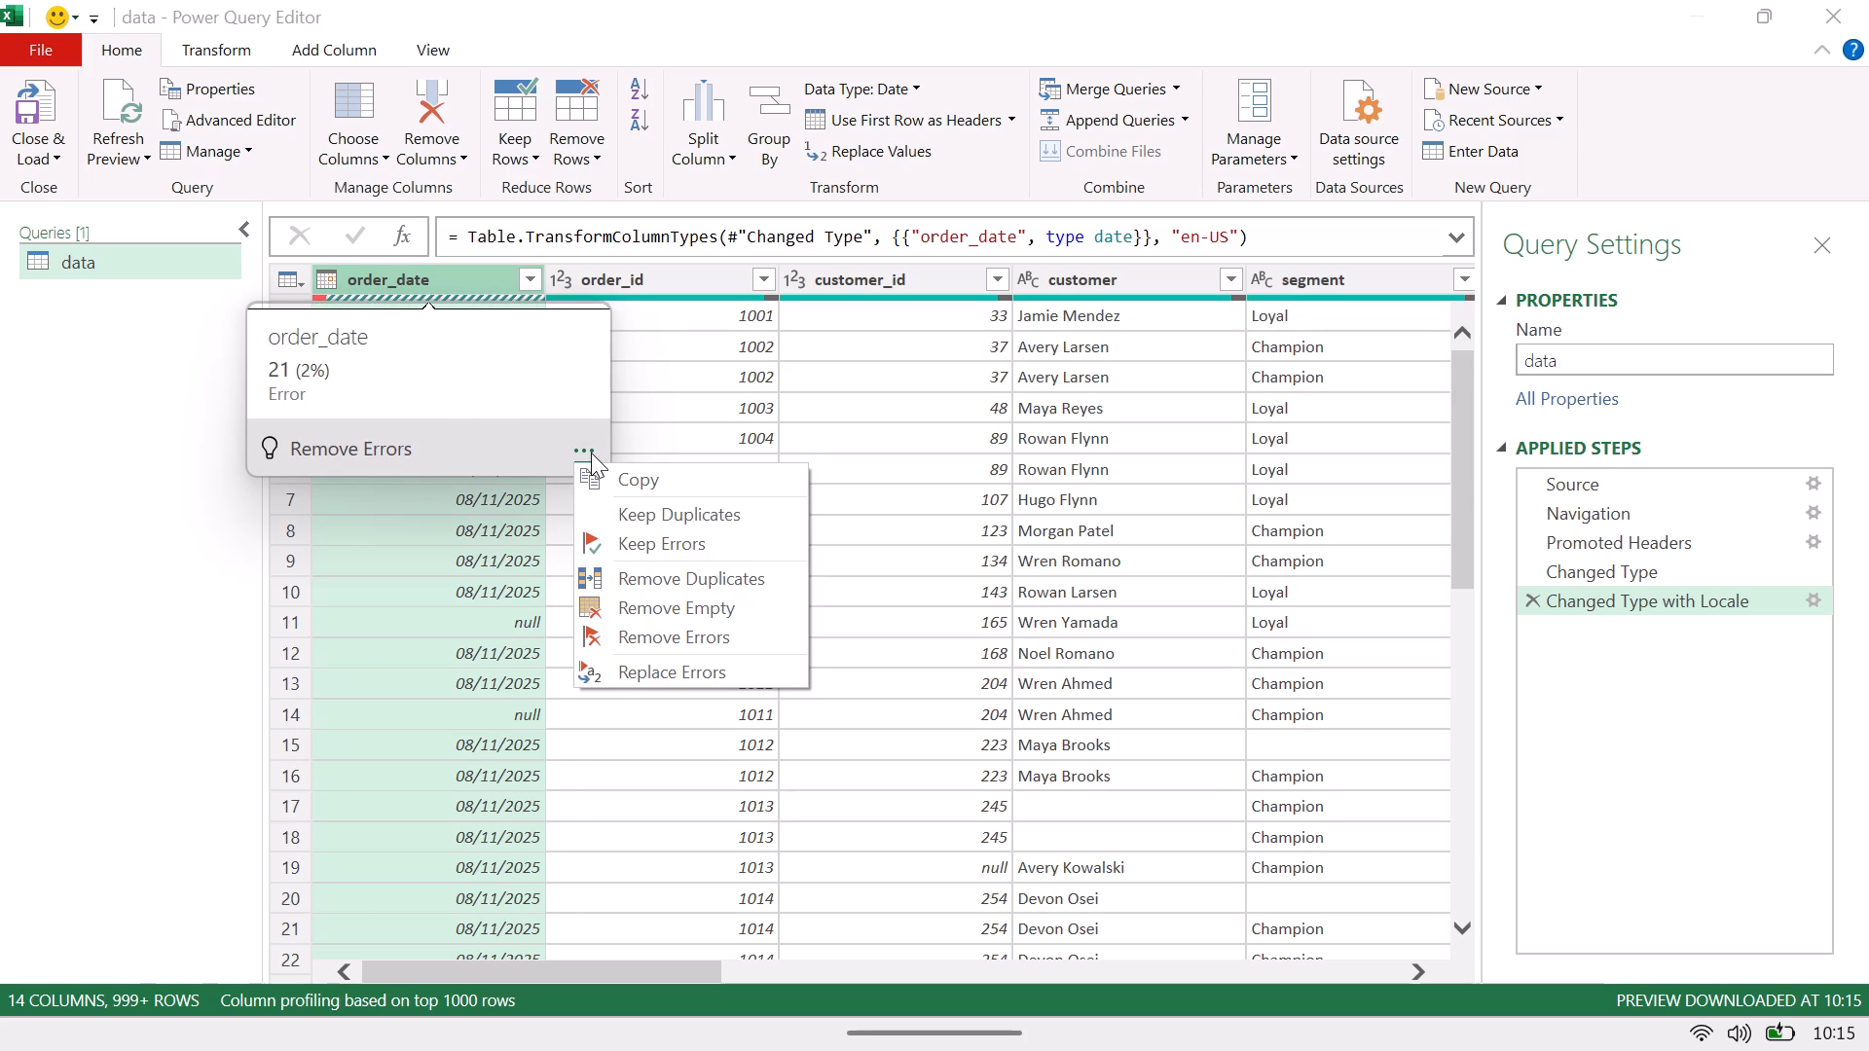
left_click(591, 453)
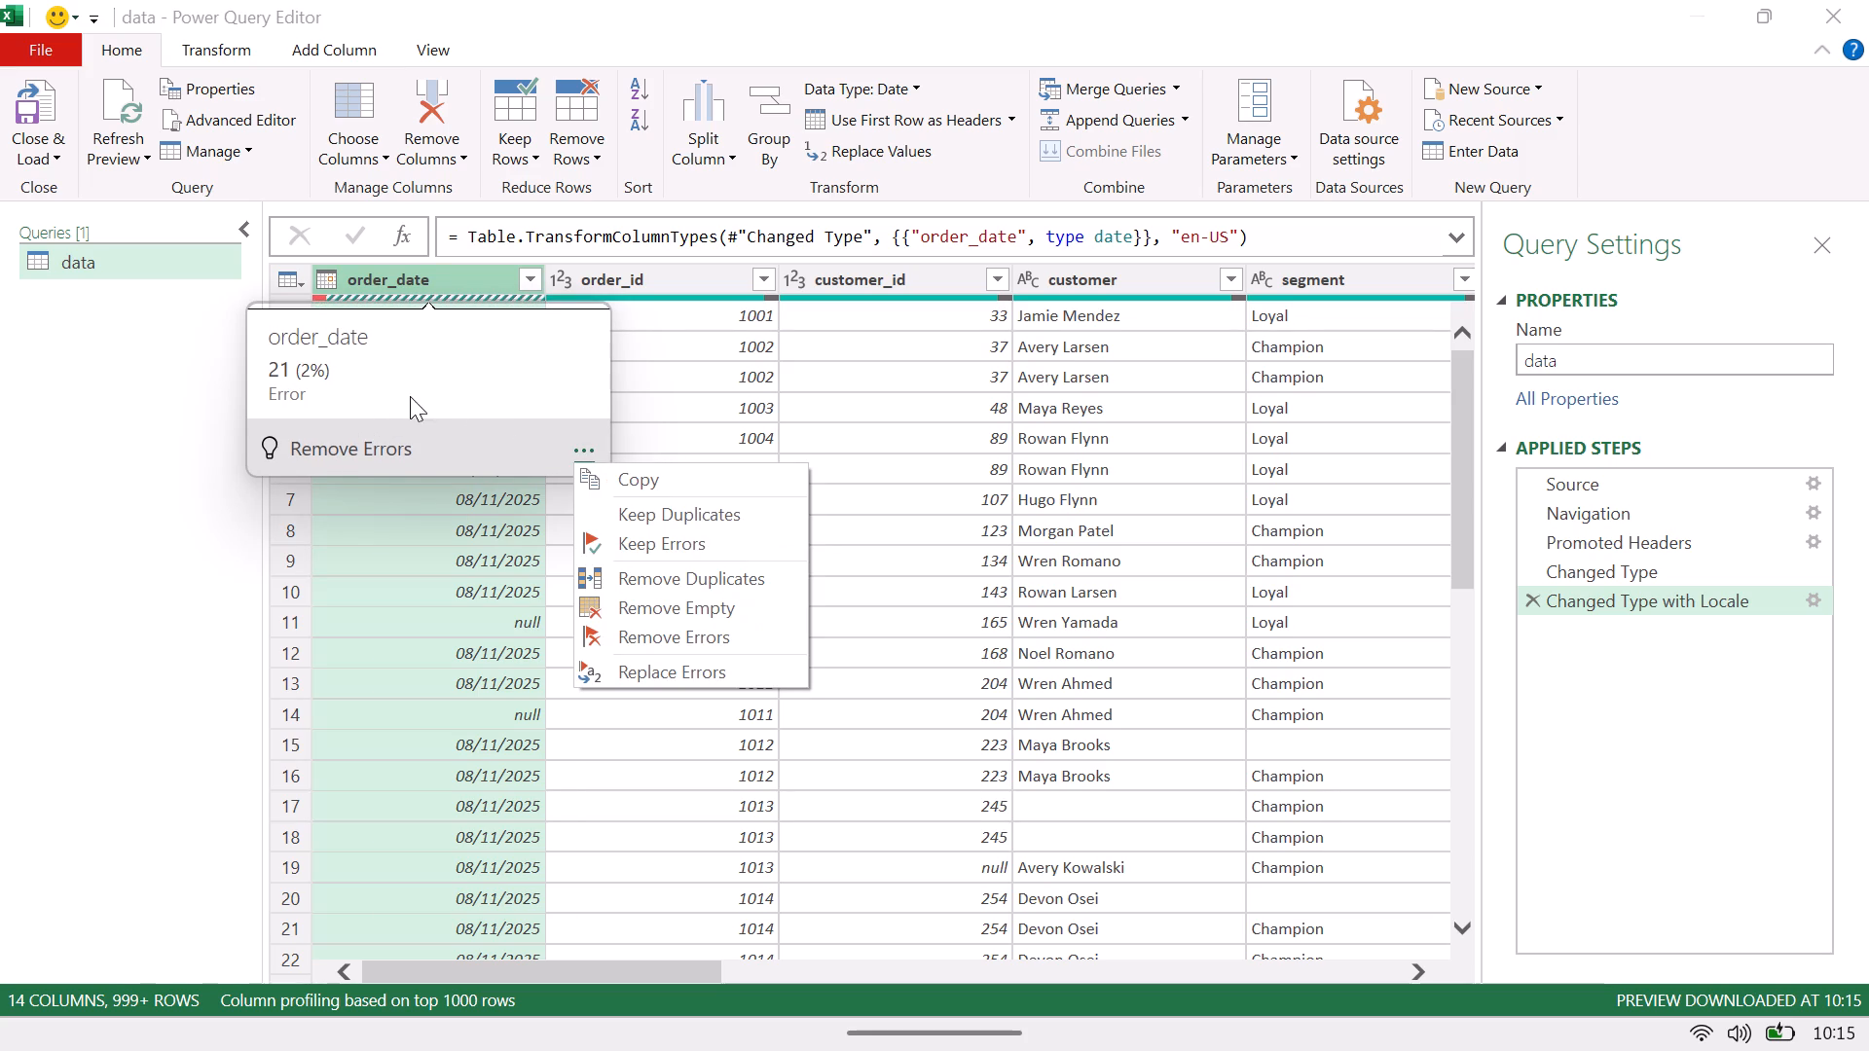
left_click(415, 394)
left_click(671, 425)
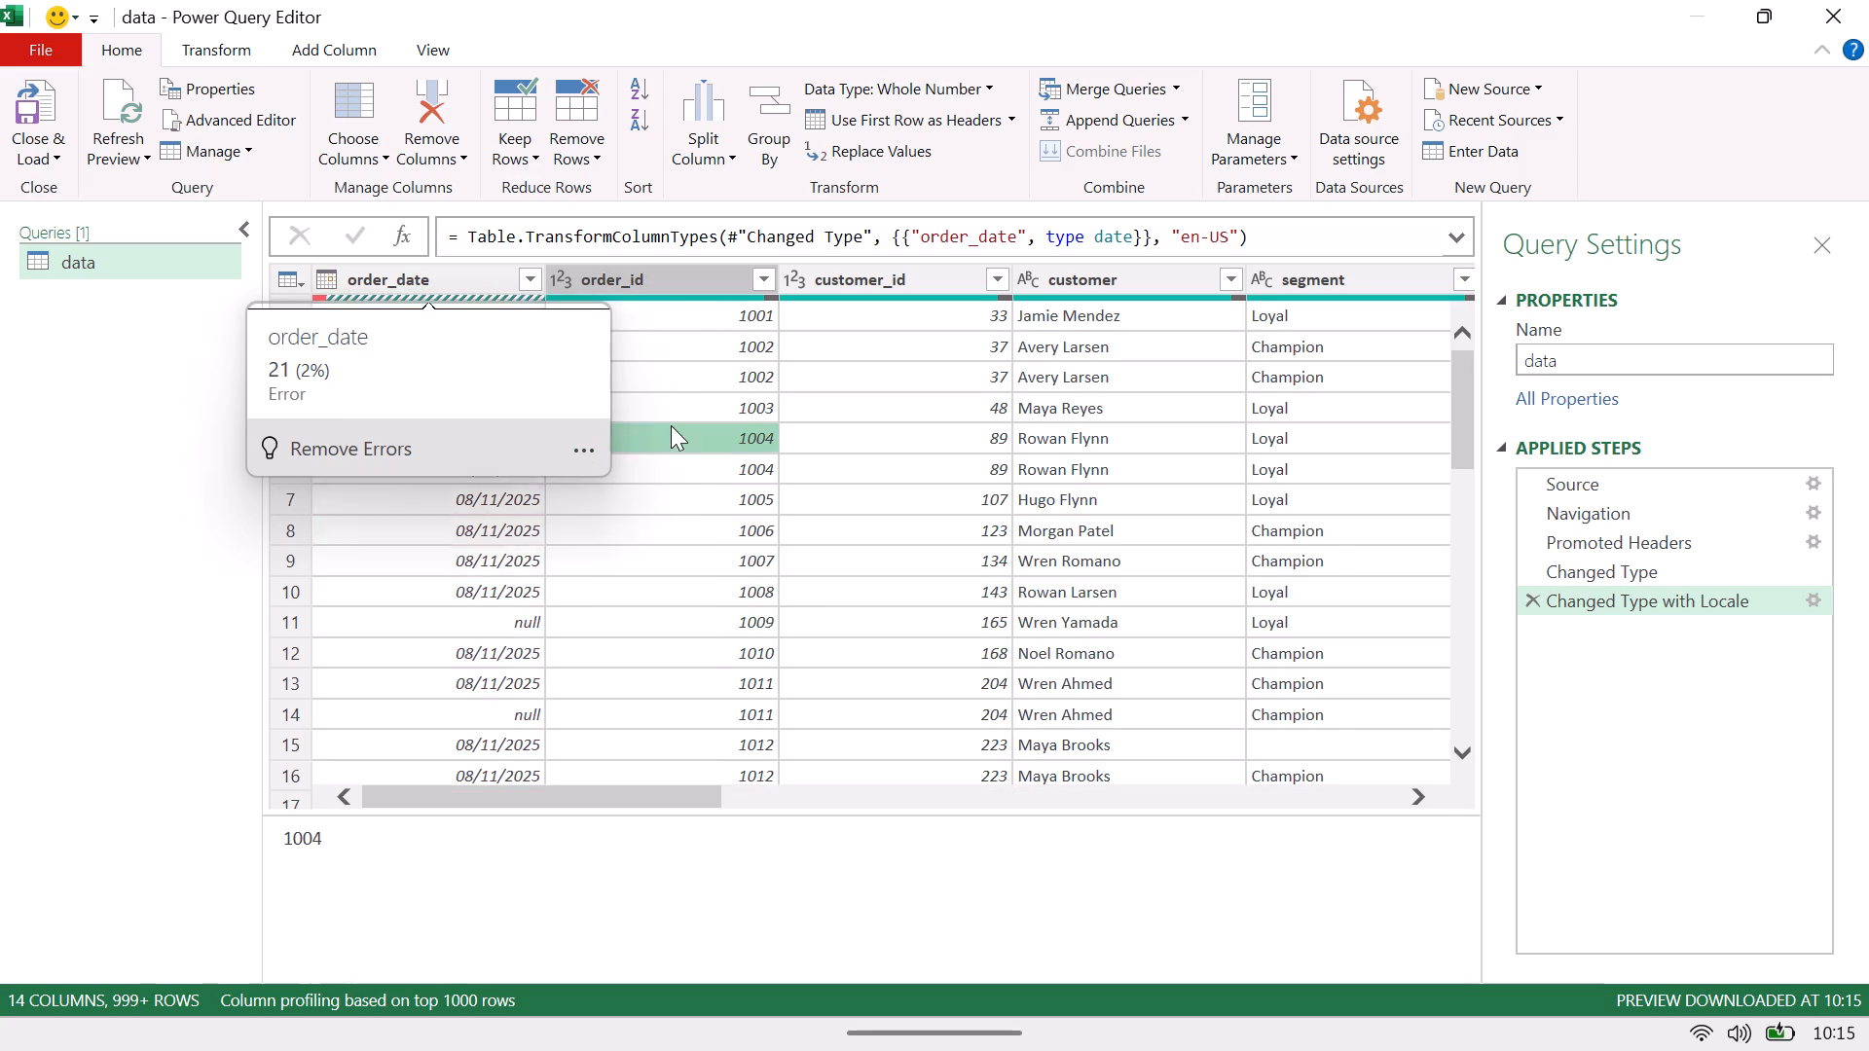
left_click(531, 275)
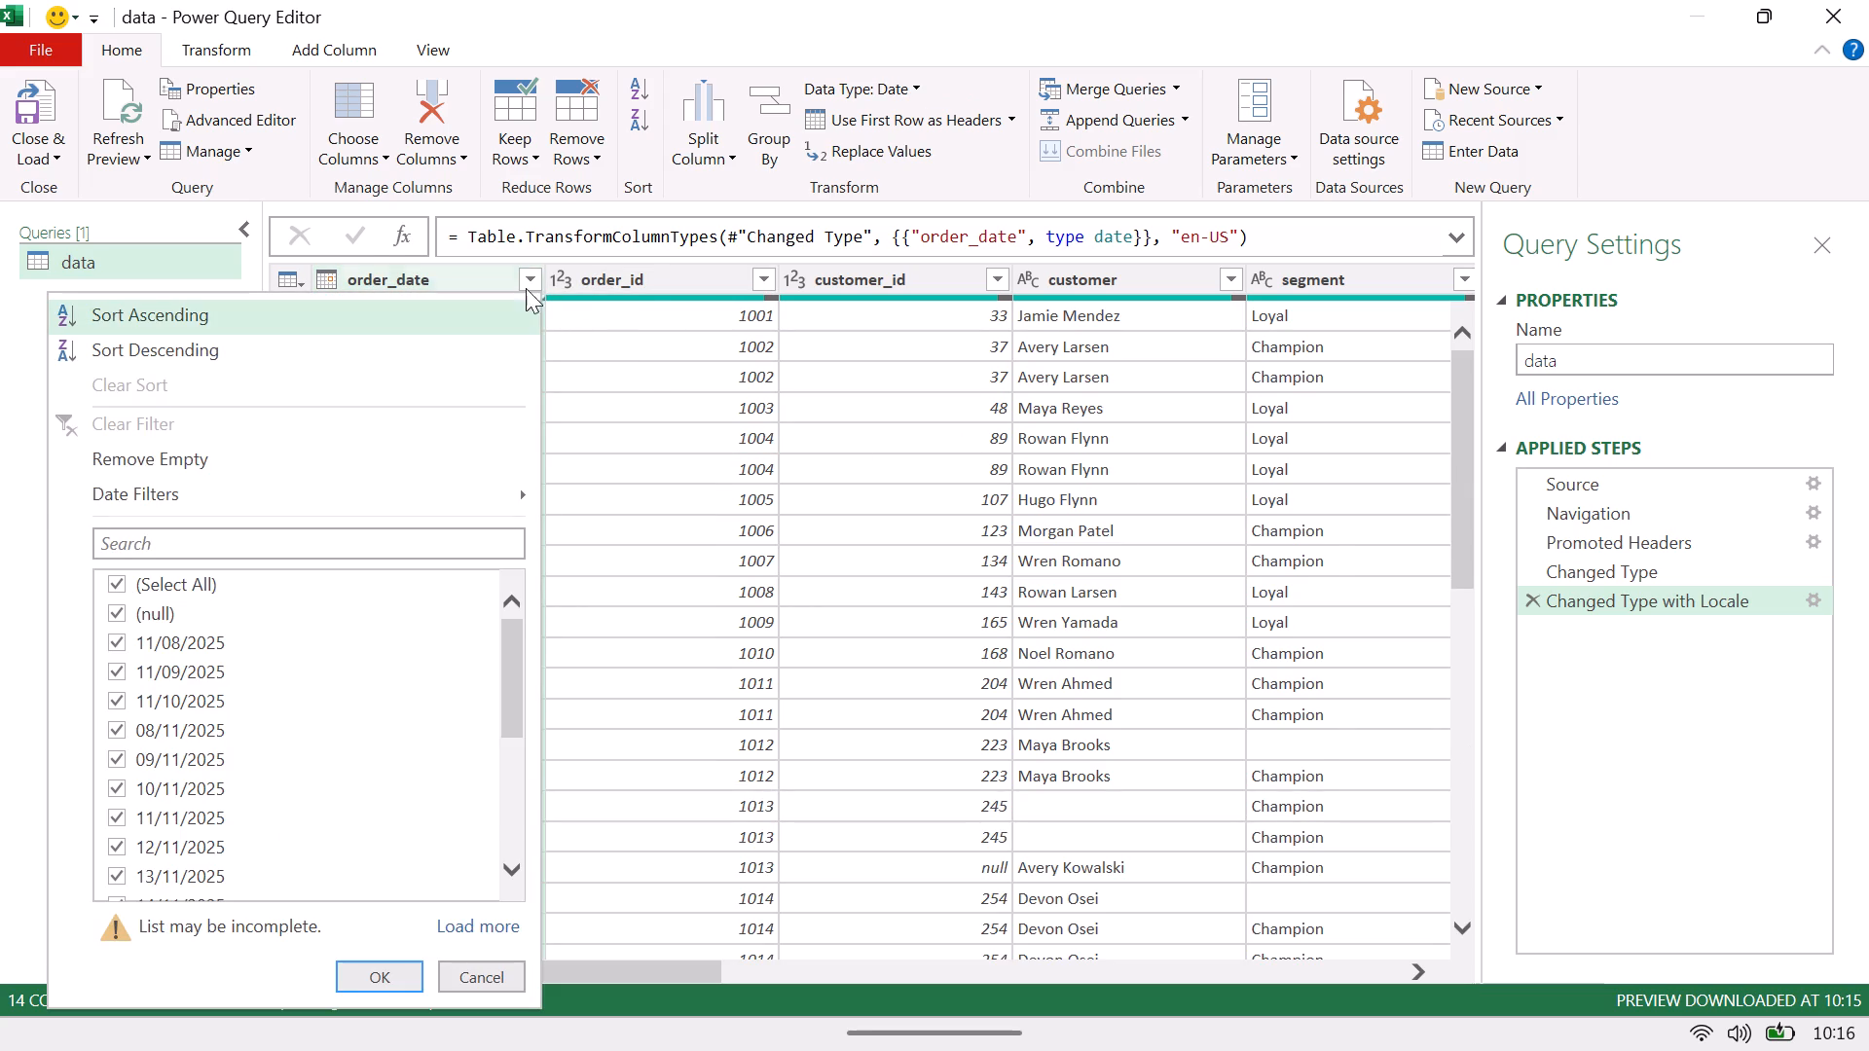
left_click(490, 919)
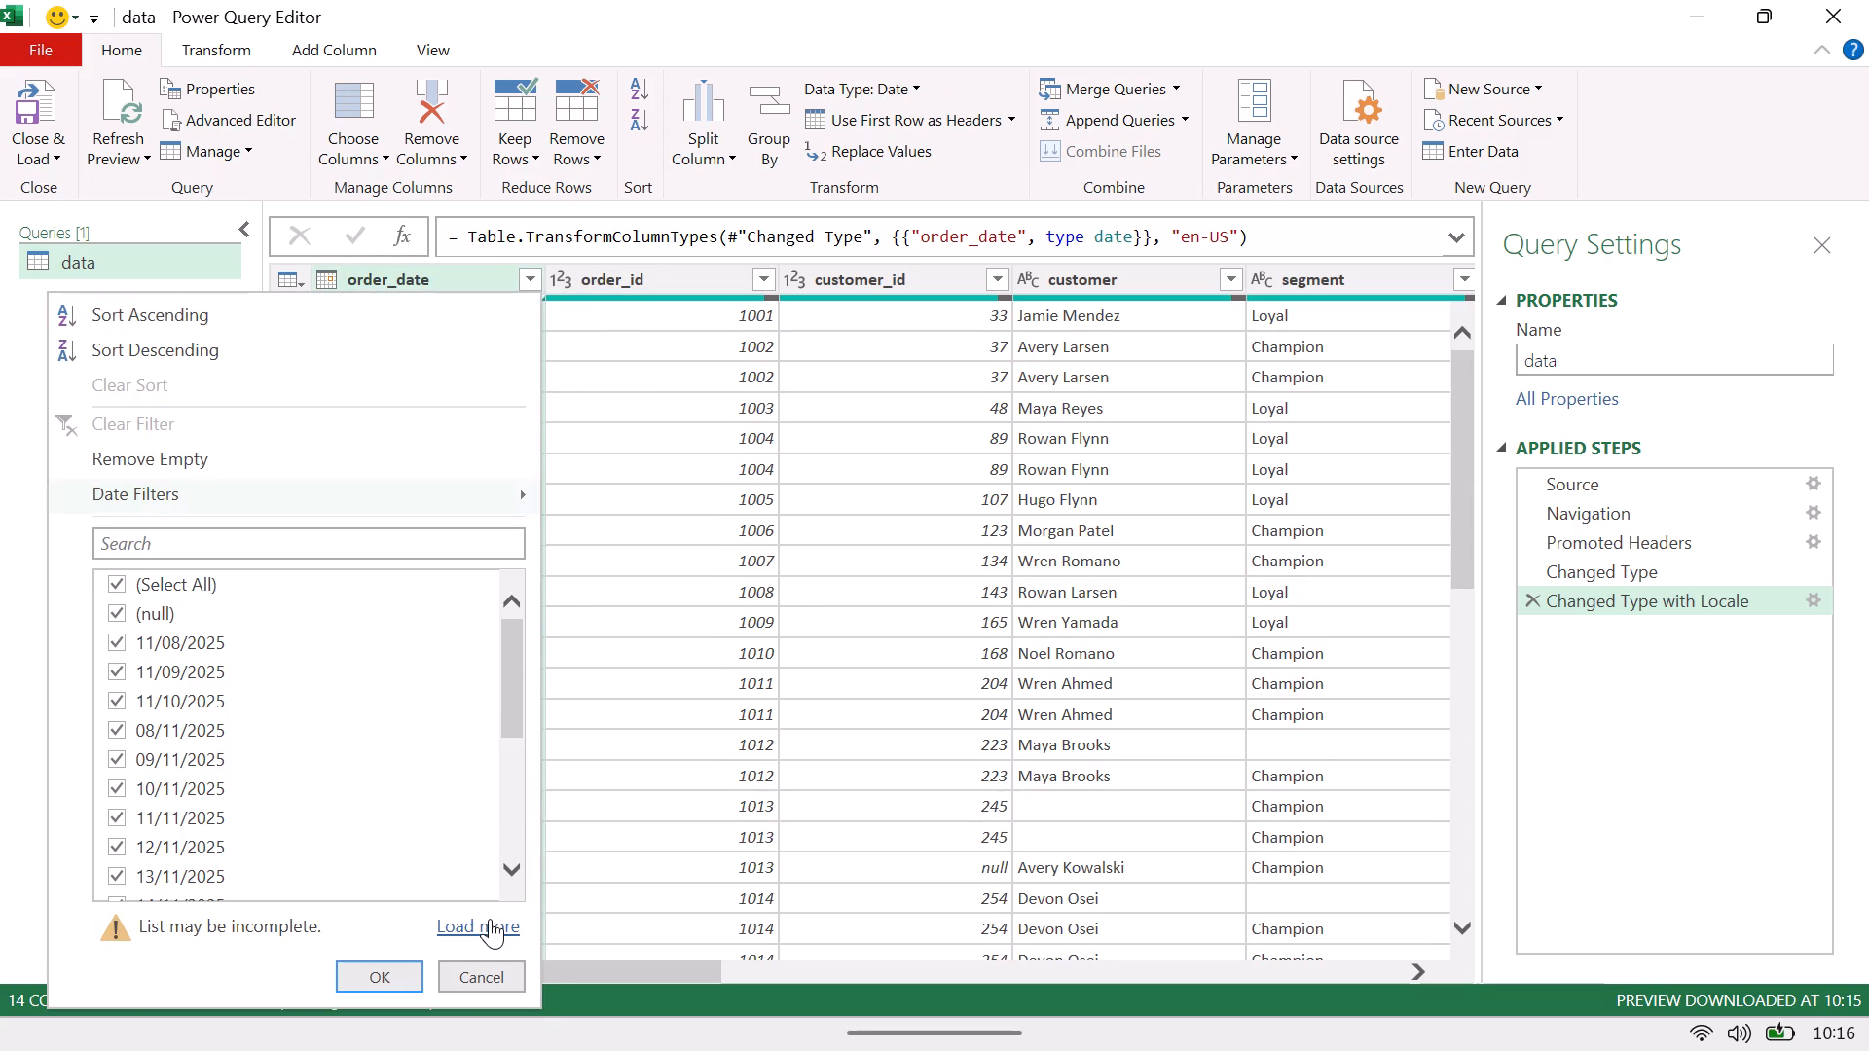
left_click_drag(512, 757, 501, 906)
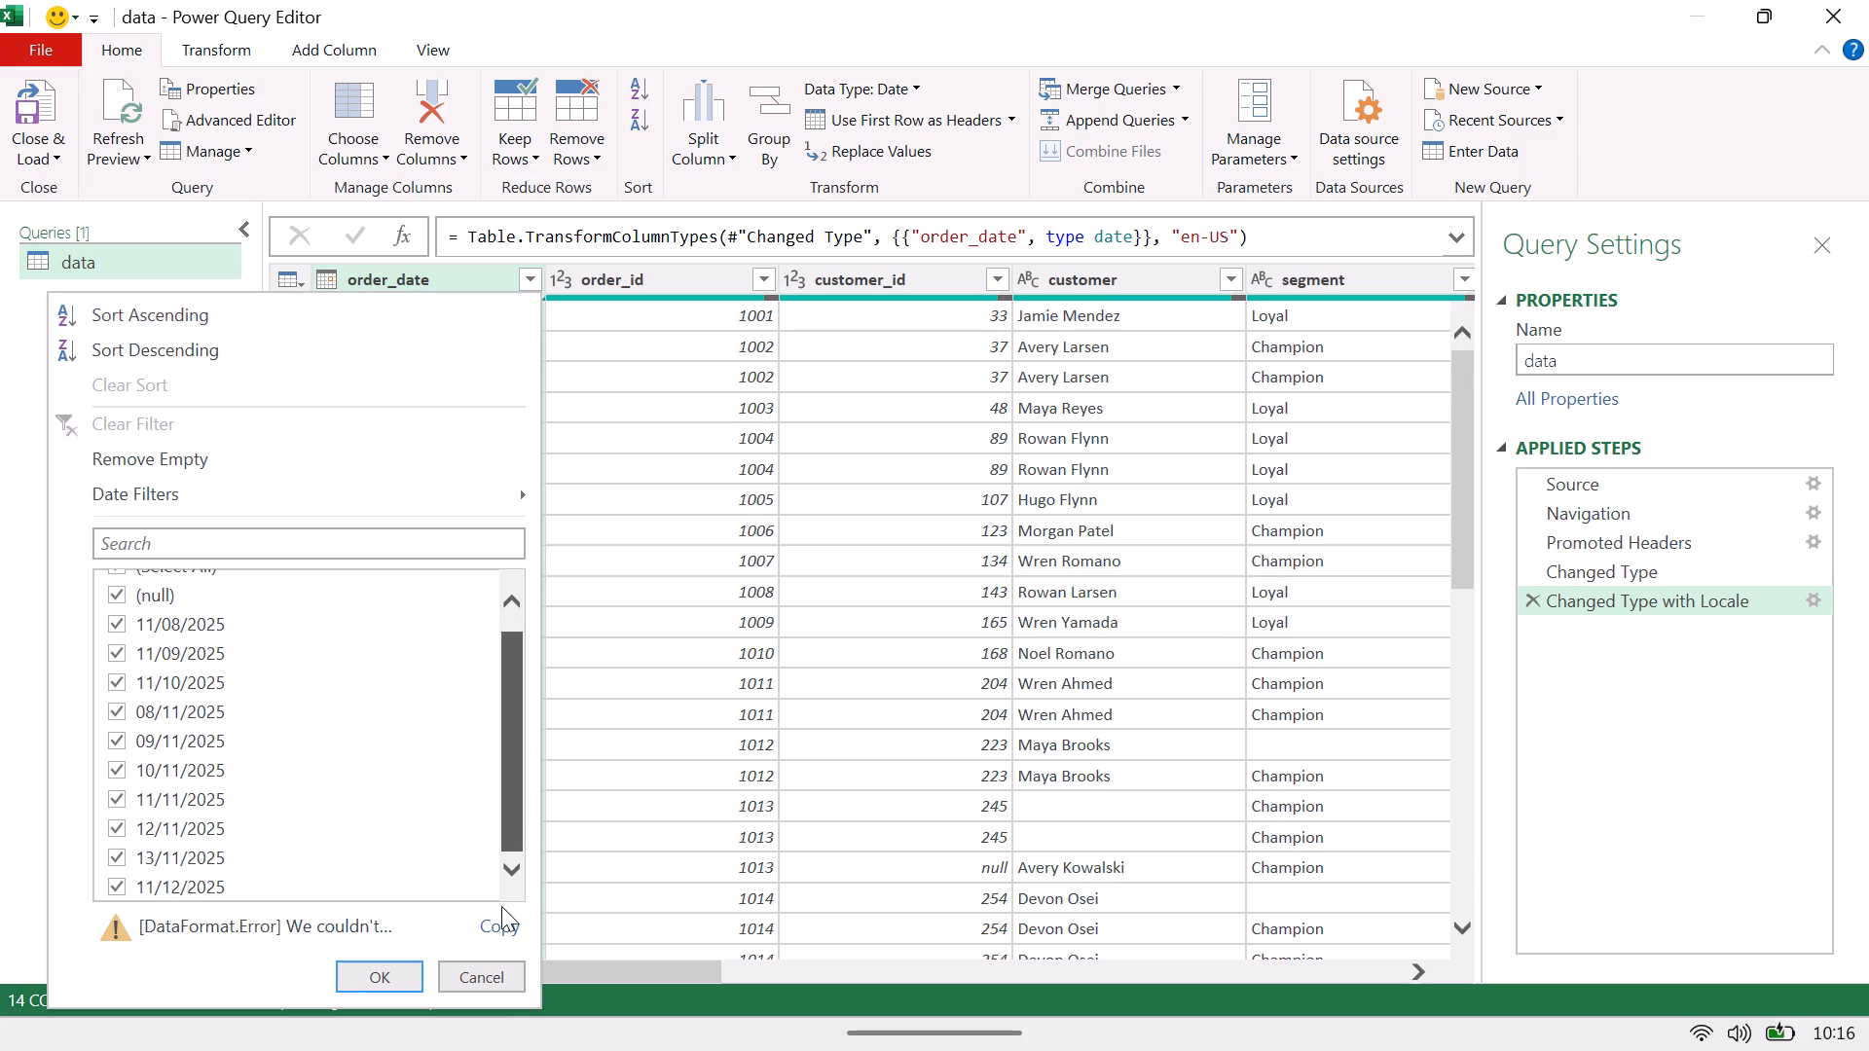
left_click_drag(501, 906, 524, 856)
left_click_drag(524, 856, 523, 856)
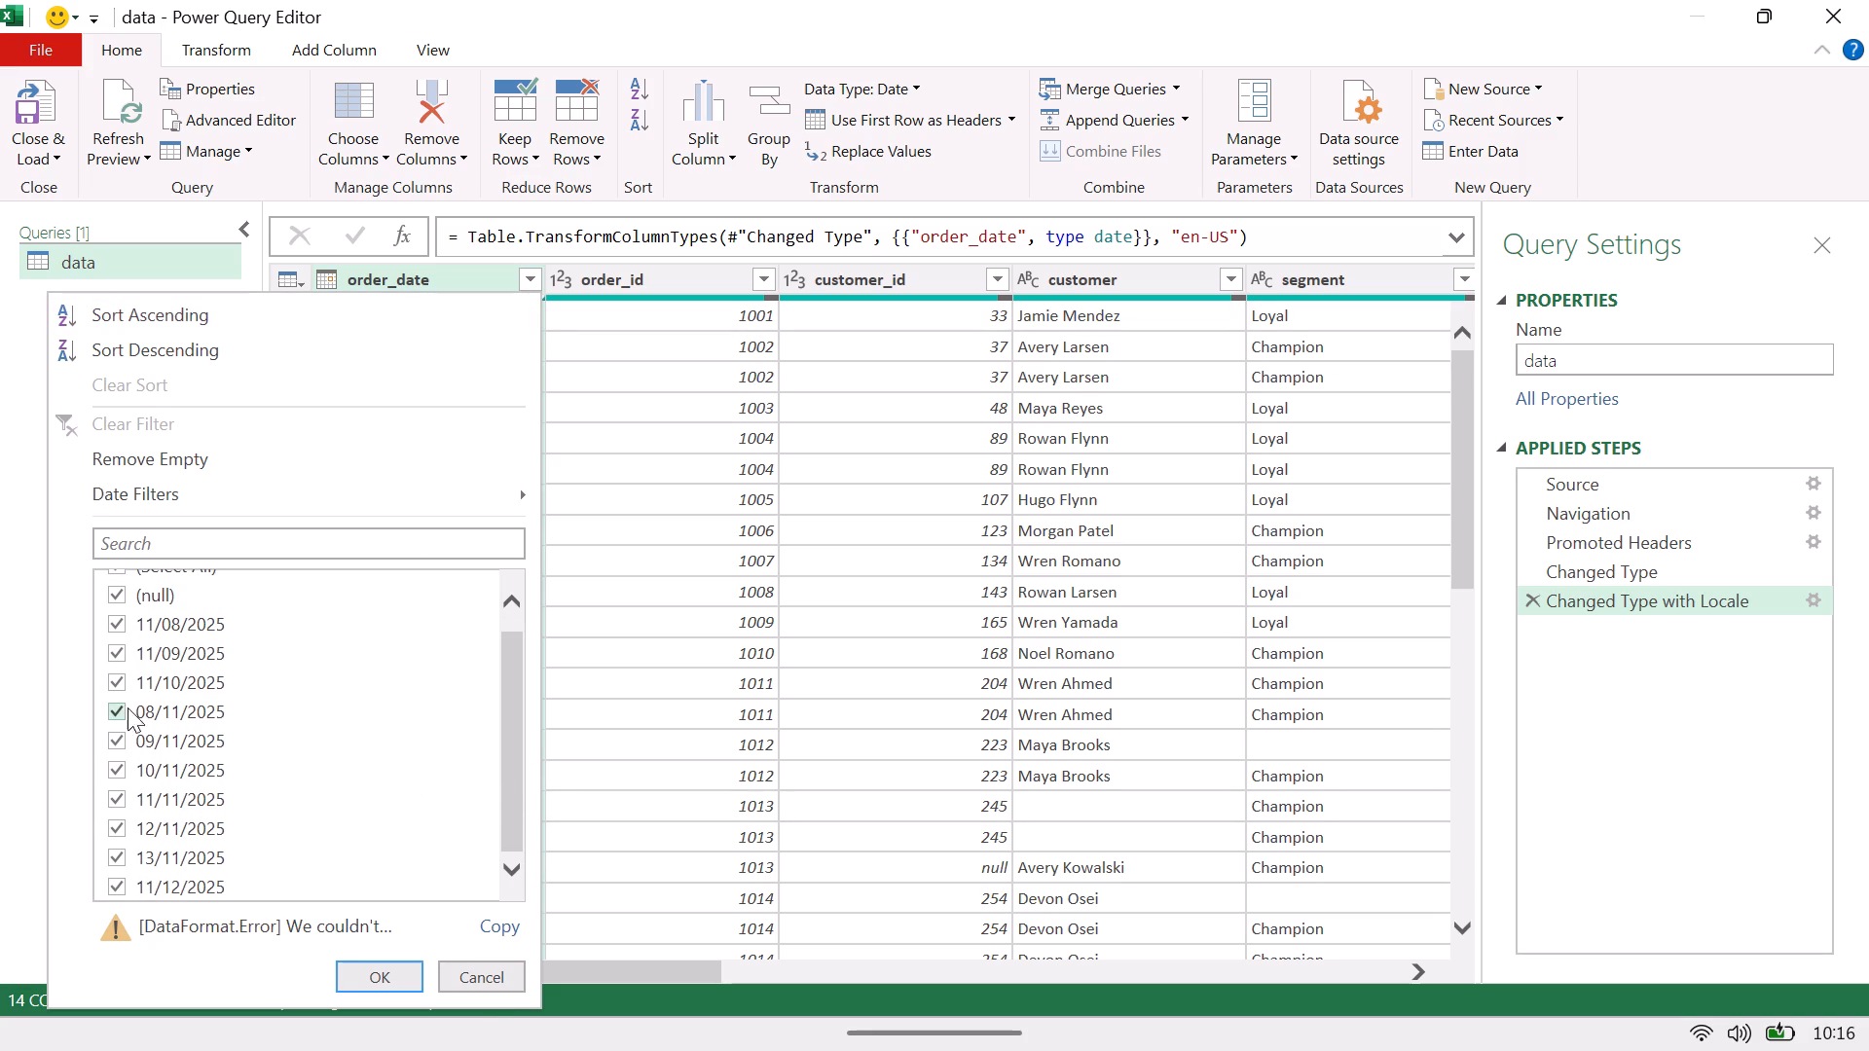
left_click(501, 987)
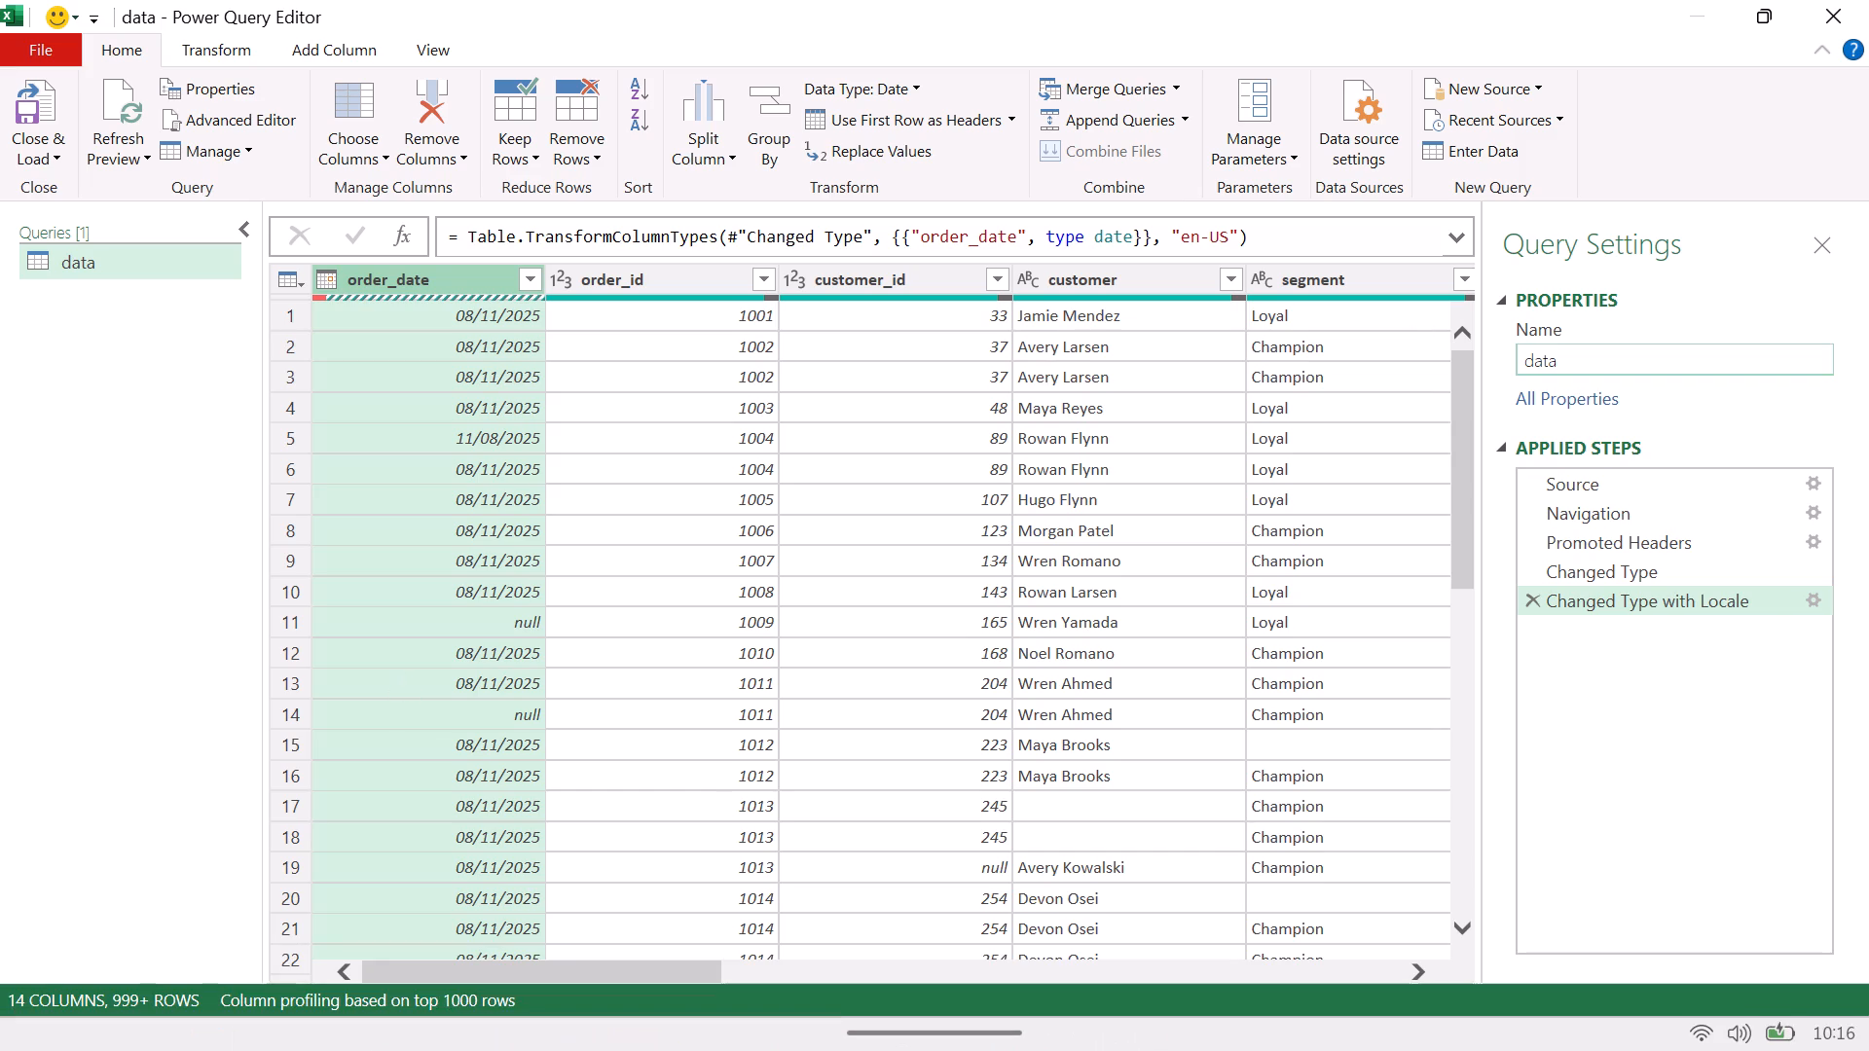
left_click_drag(1465, 394, 1464, 487)
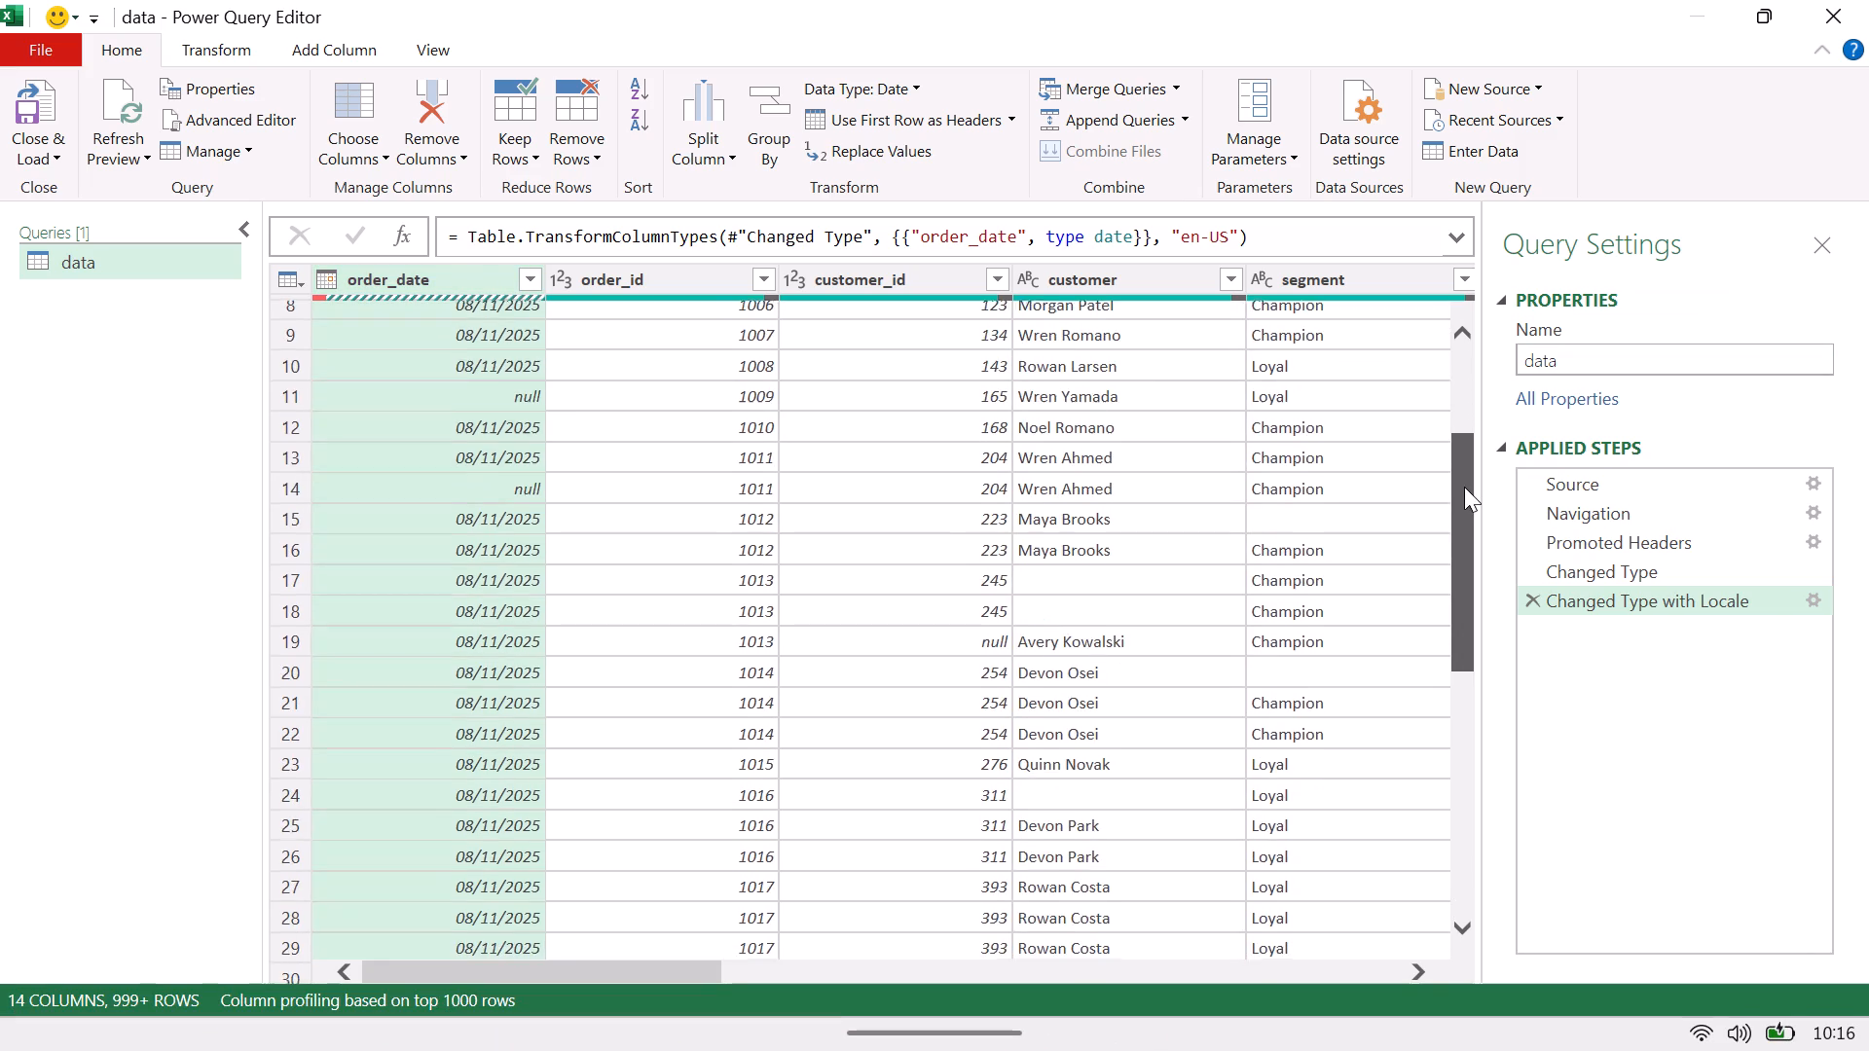
left_click_drag(1464, 487, 1598, 1050)
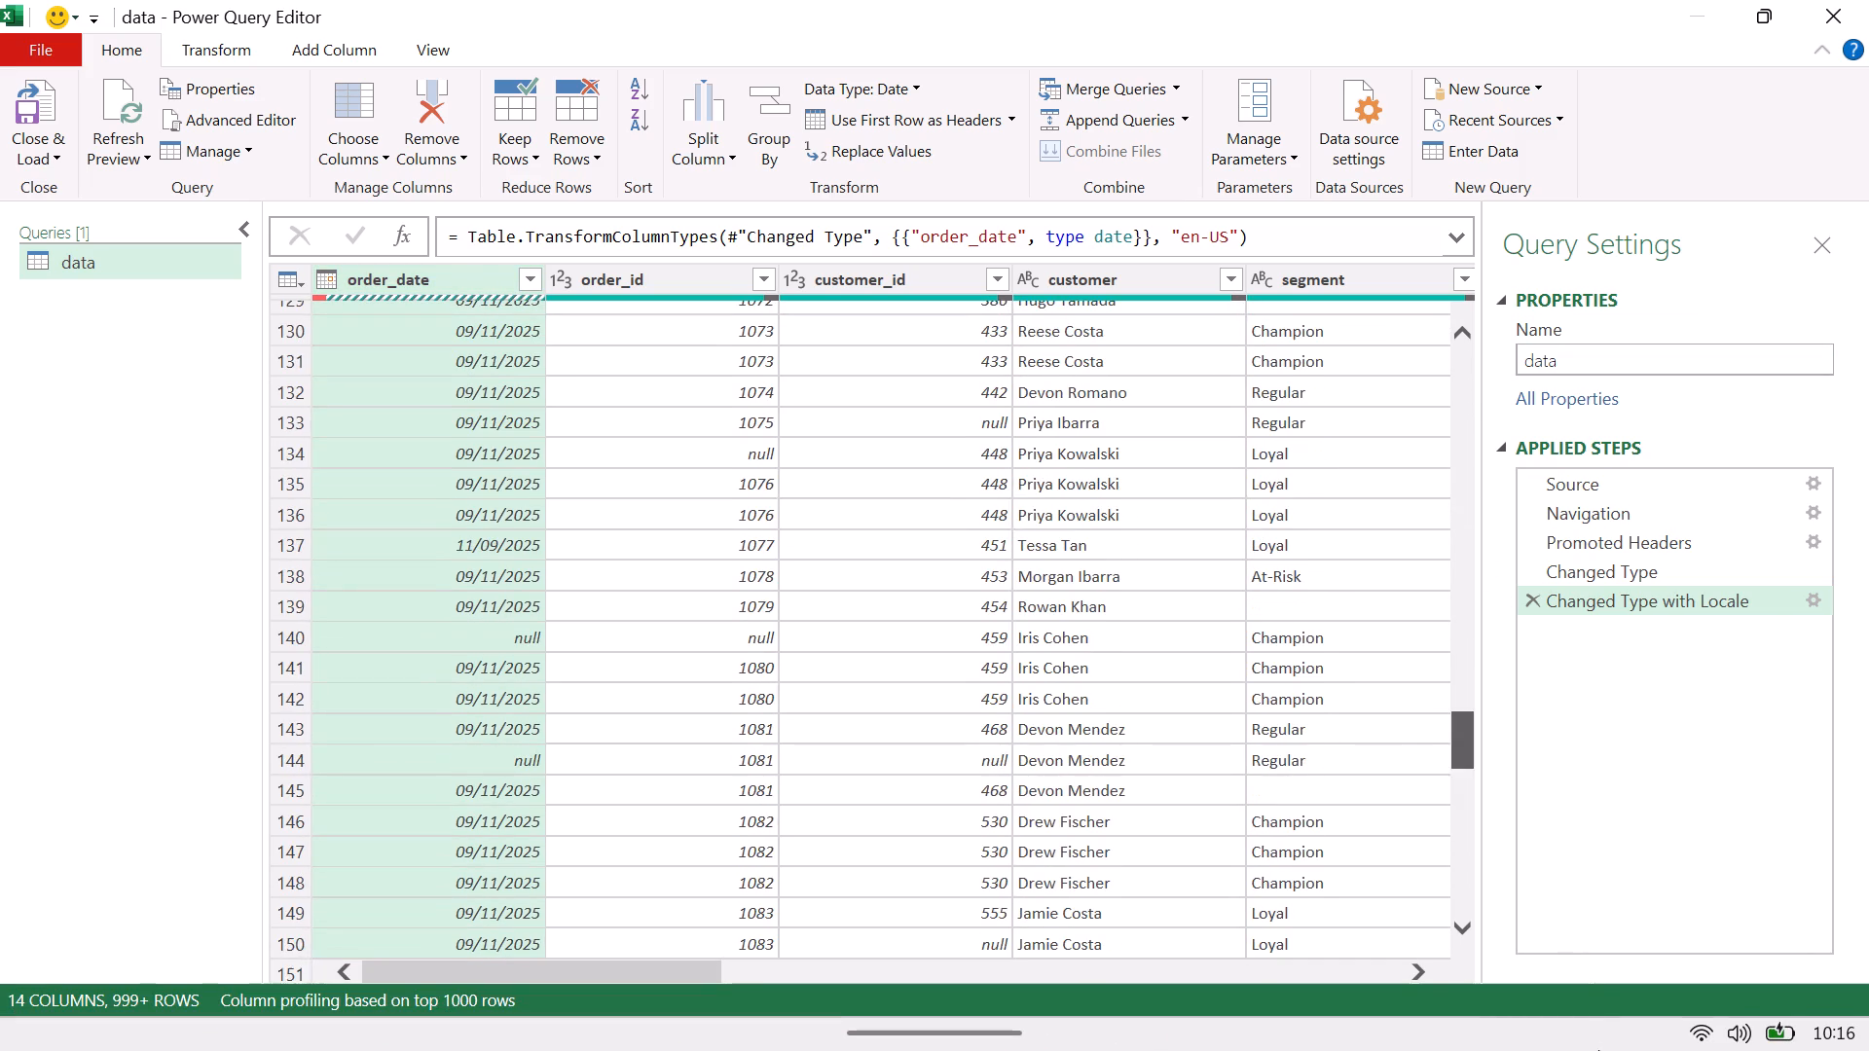
left_click_drag(1598, 1050, 1452, 947)
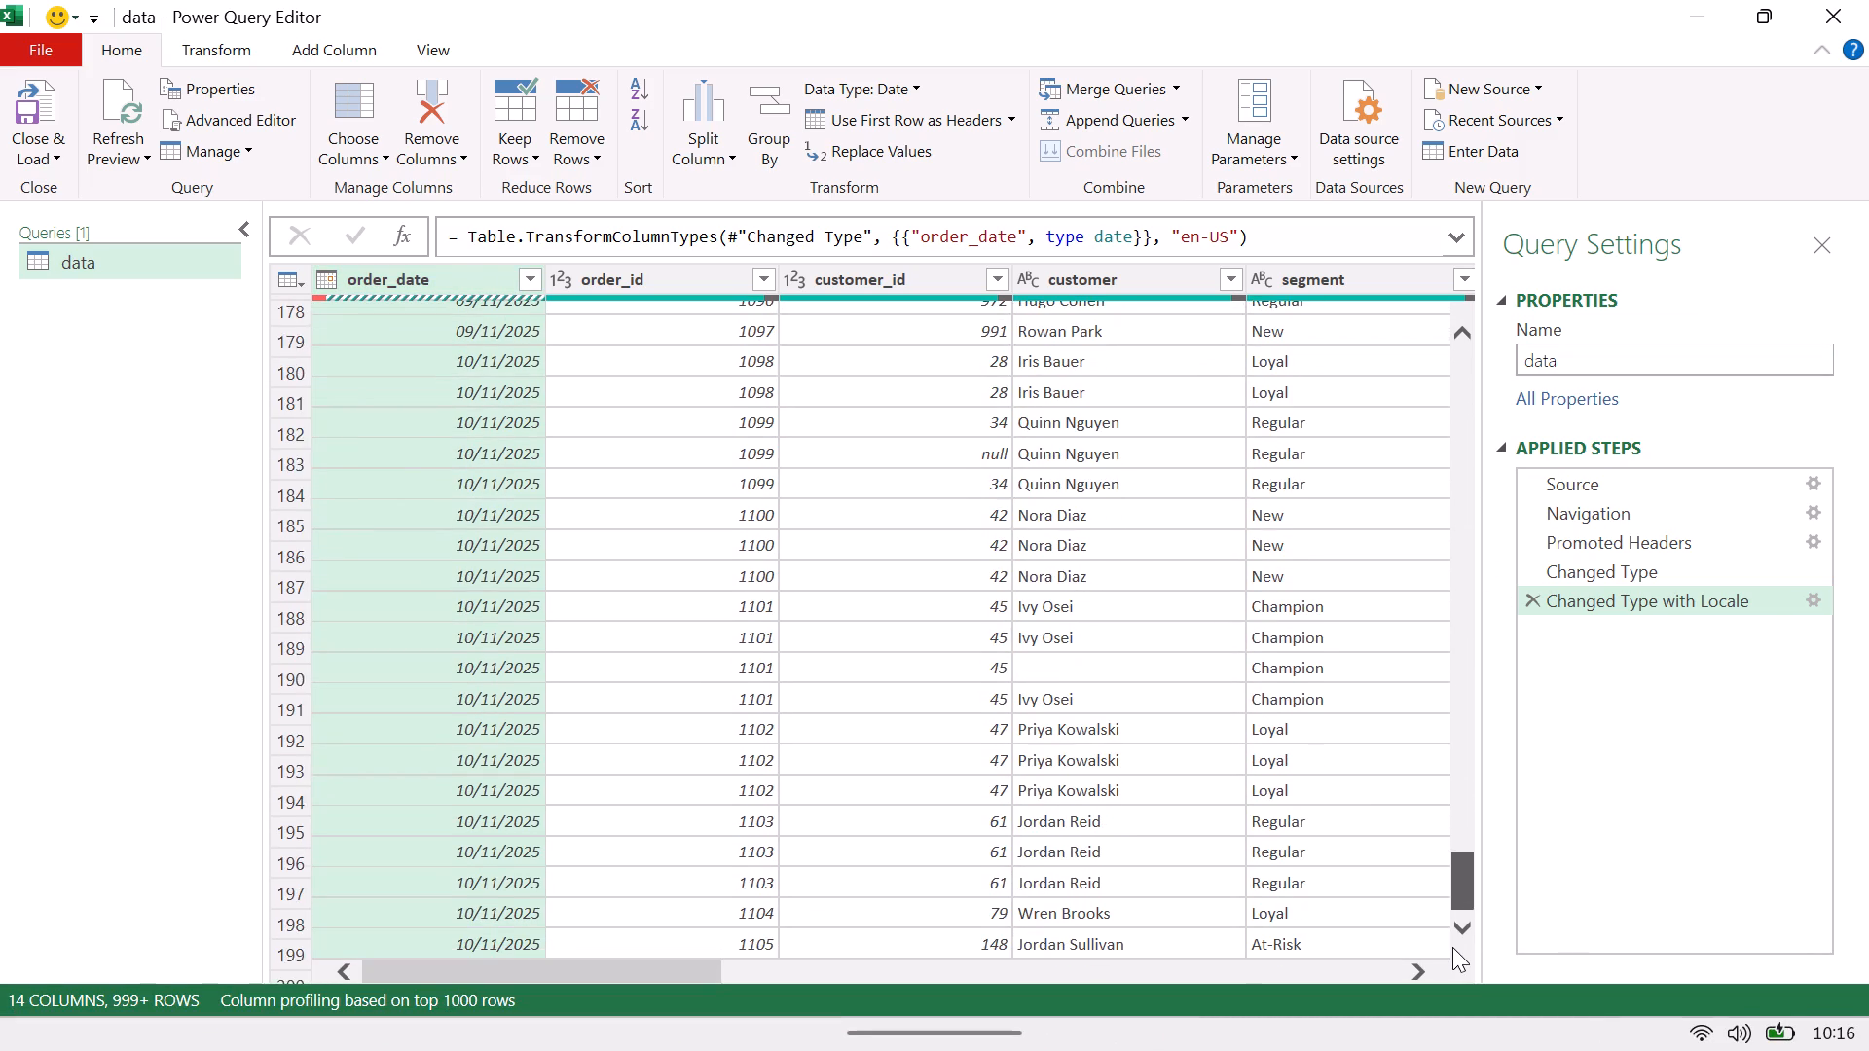
left_click_drag(1452, 947, 1414, 269)
Remove the rows with errors in the order_date column.
left_click(316, 295)
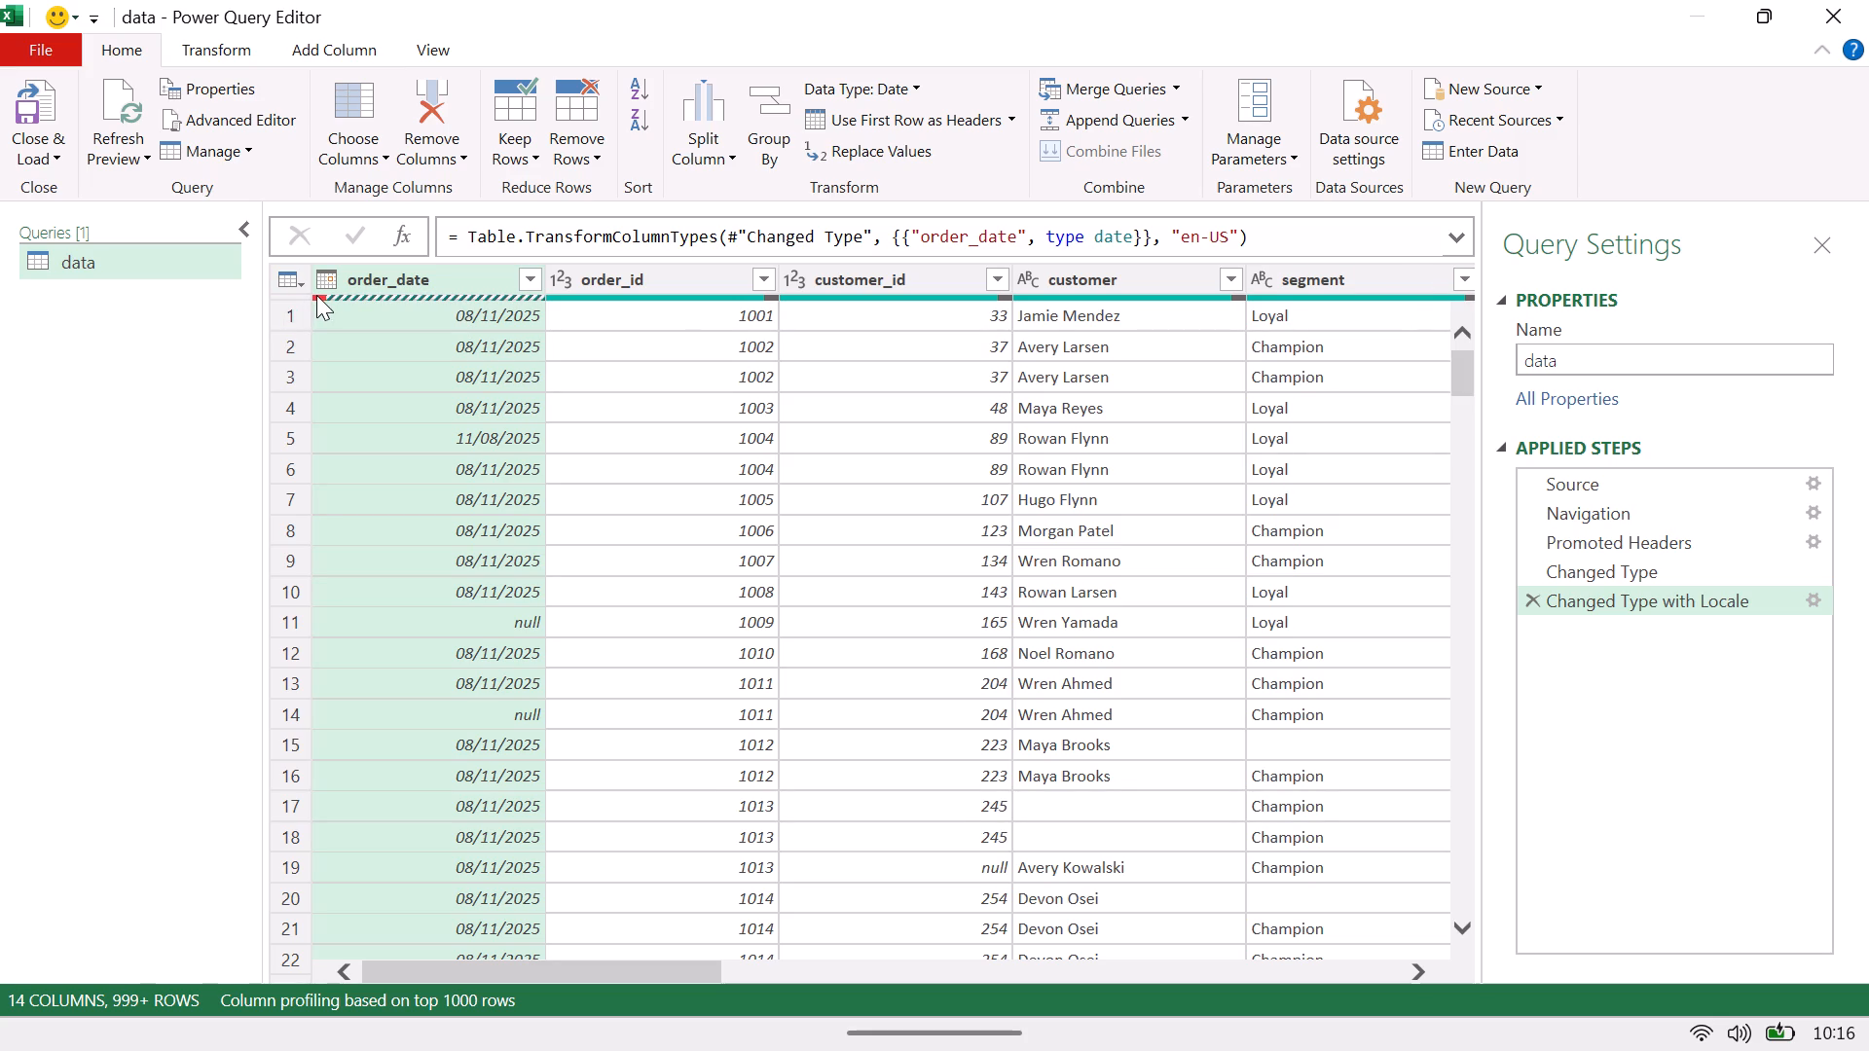
right_click(316, 295)
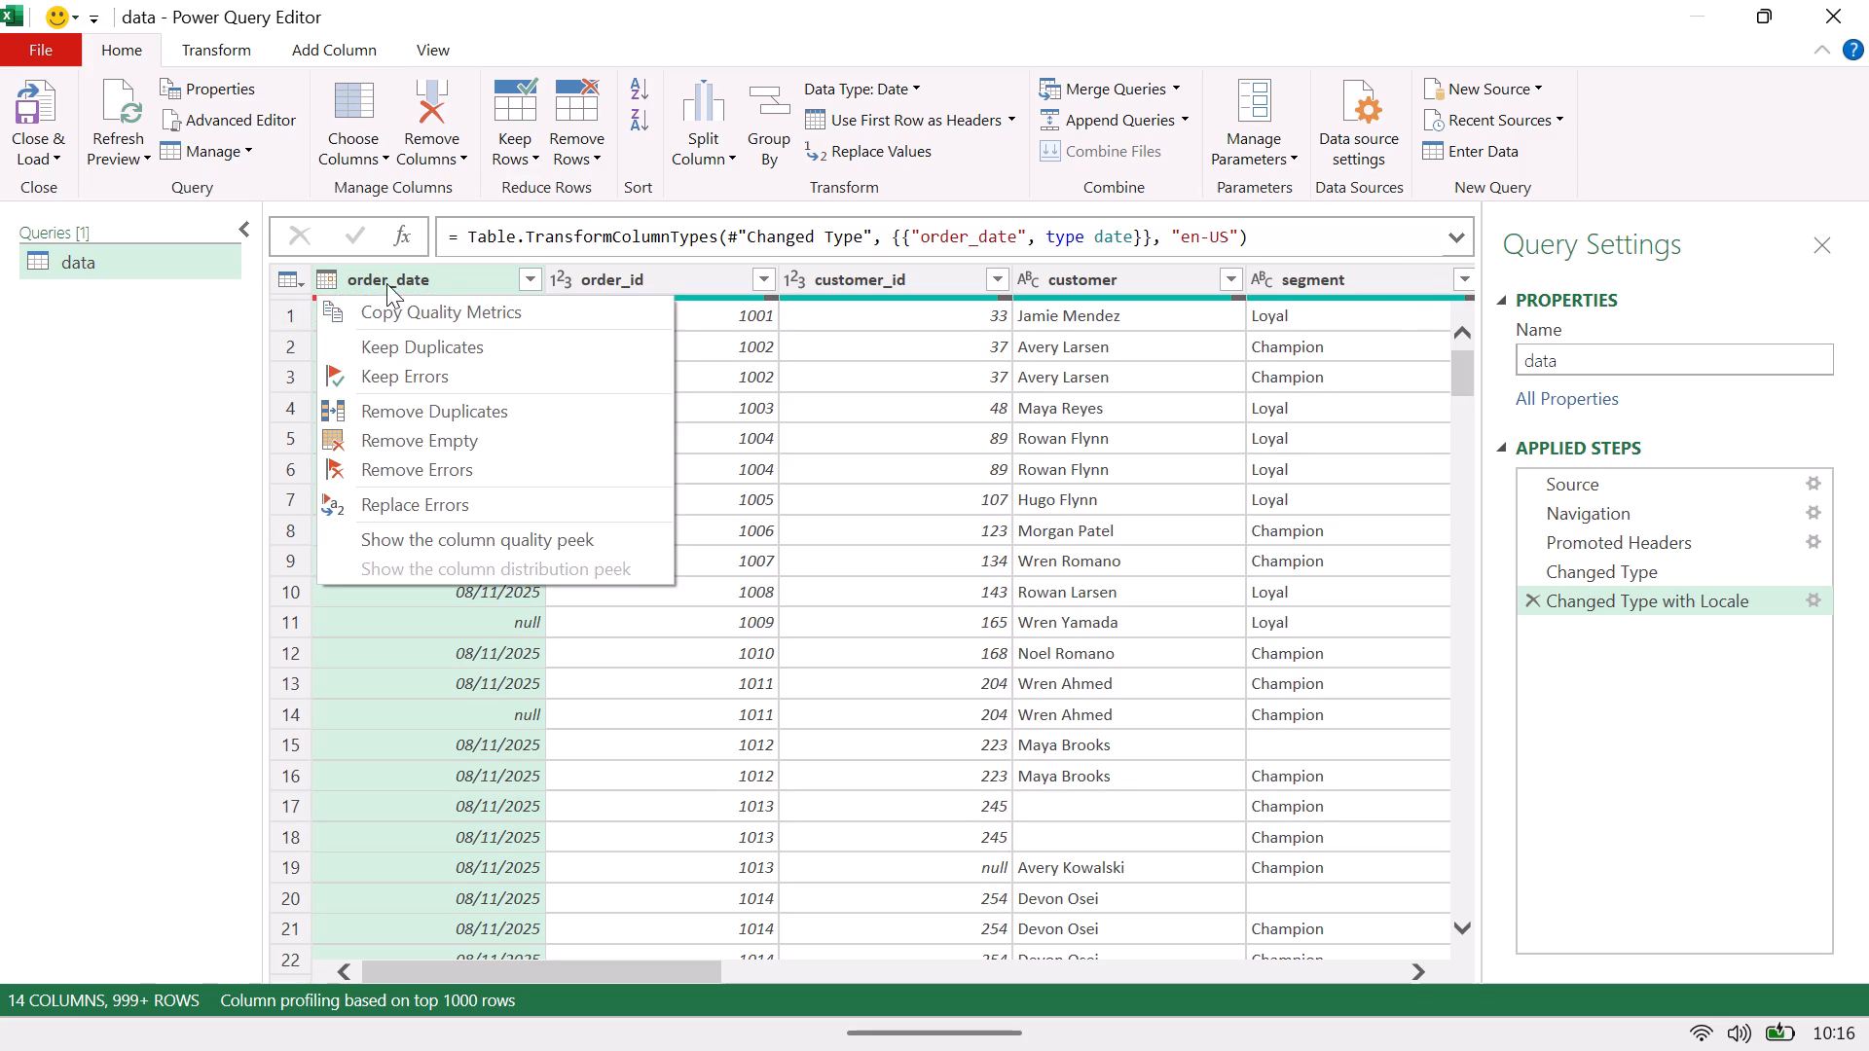
left_click(421, 265)
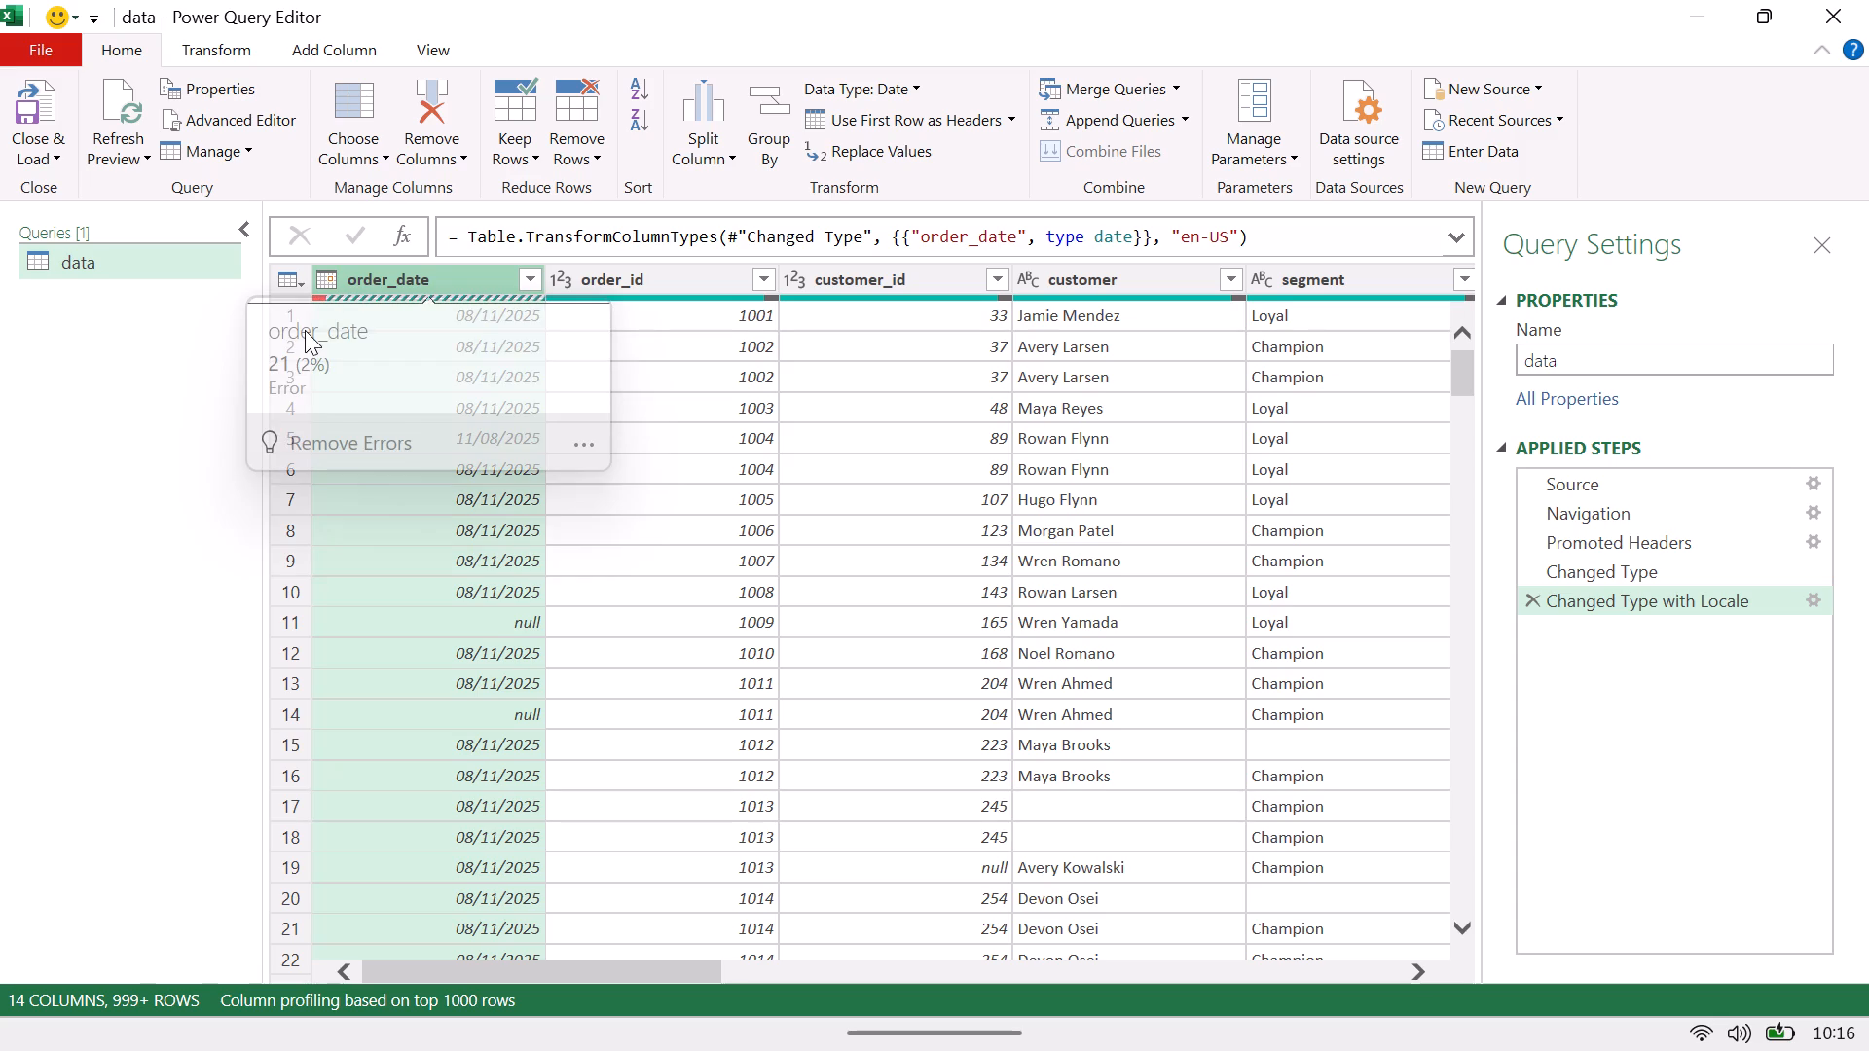
left_click(304, 340)
double_click(286, 375)
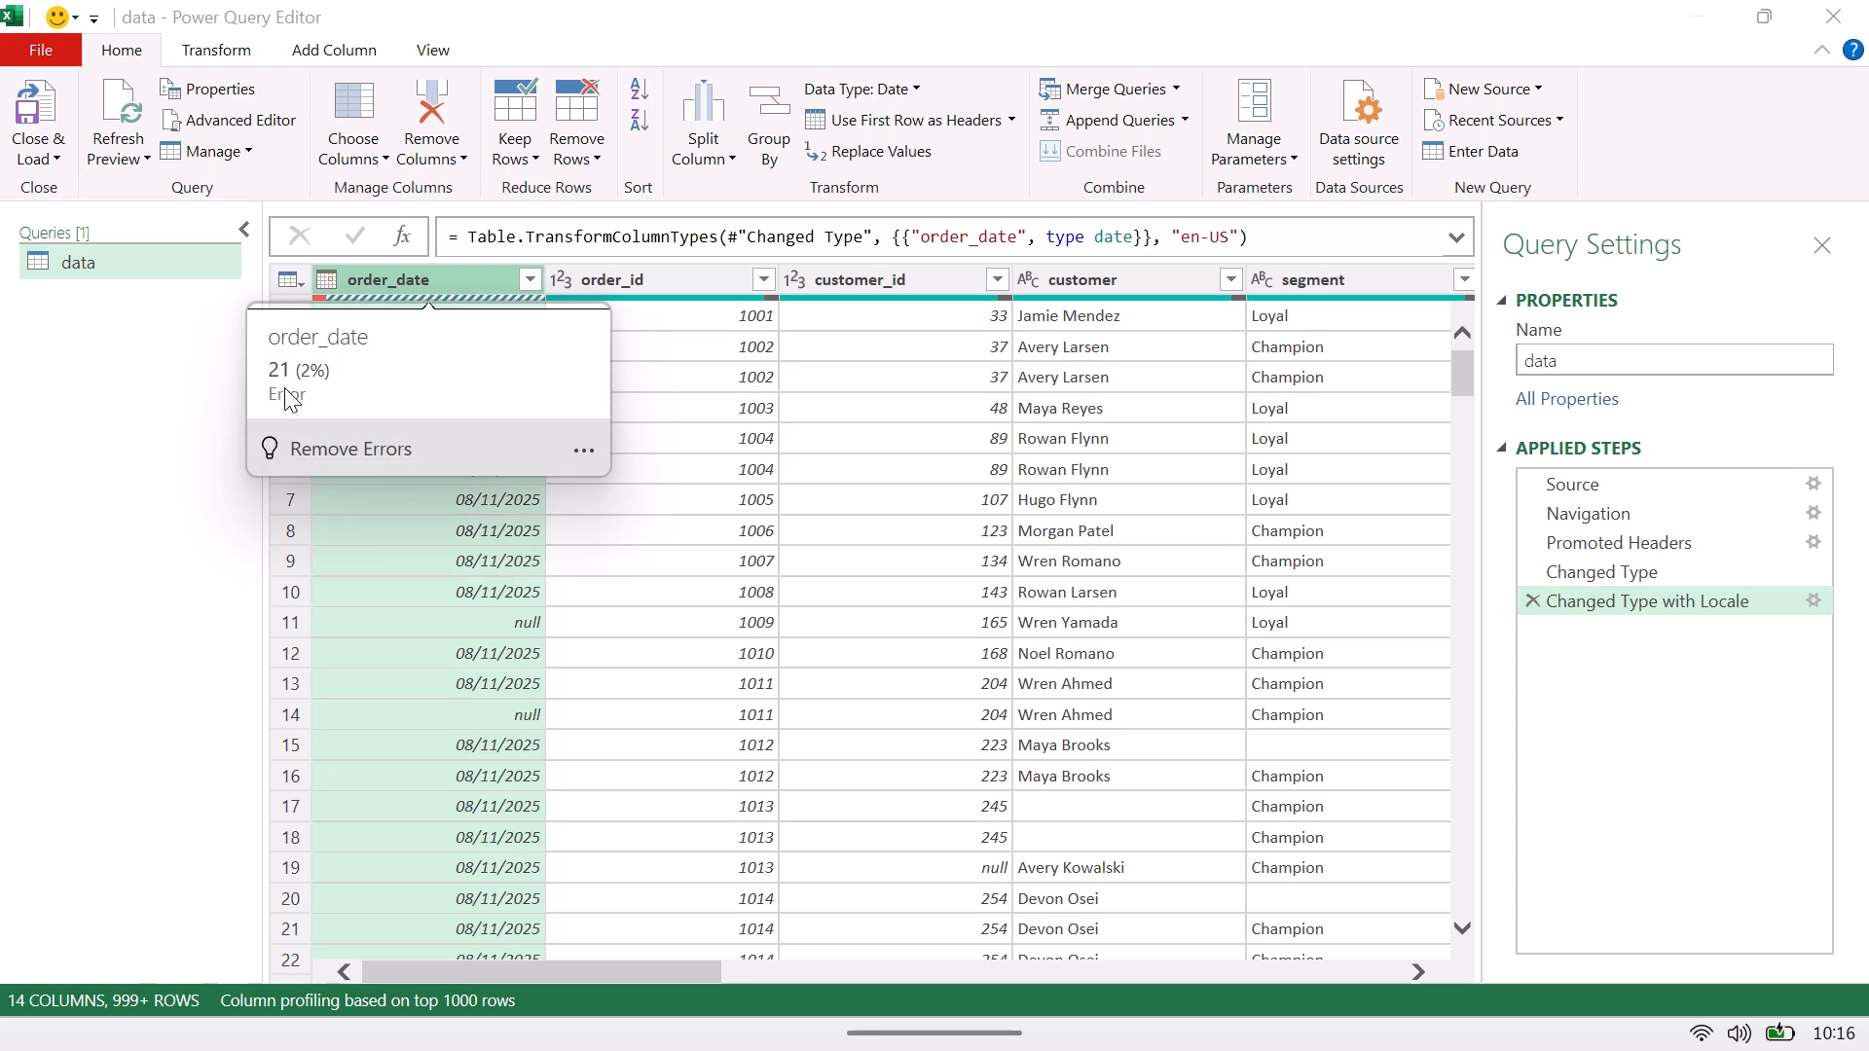
left_click(321, 447)
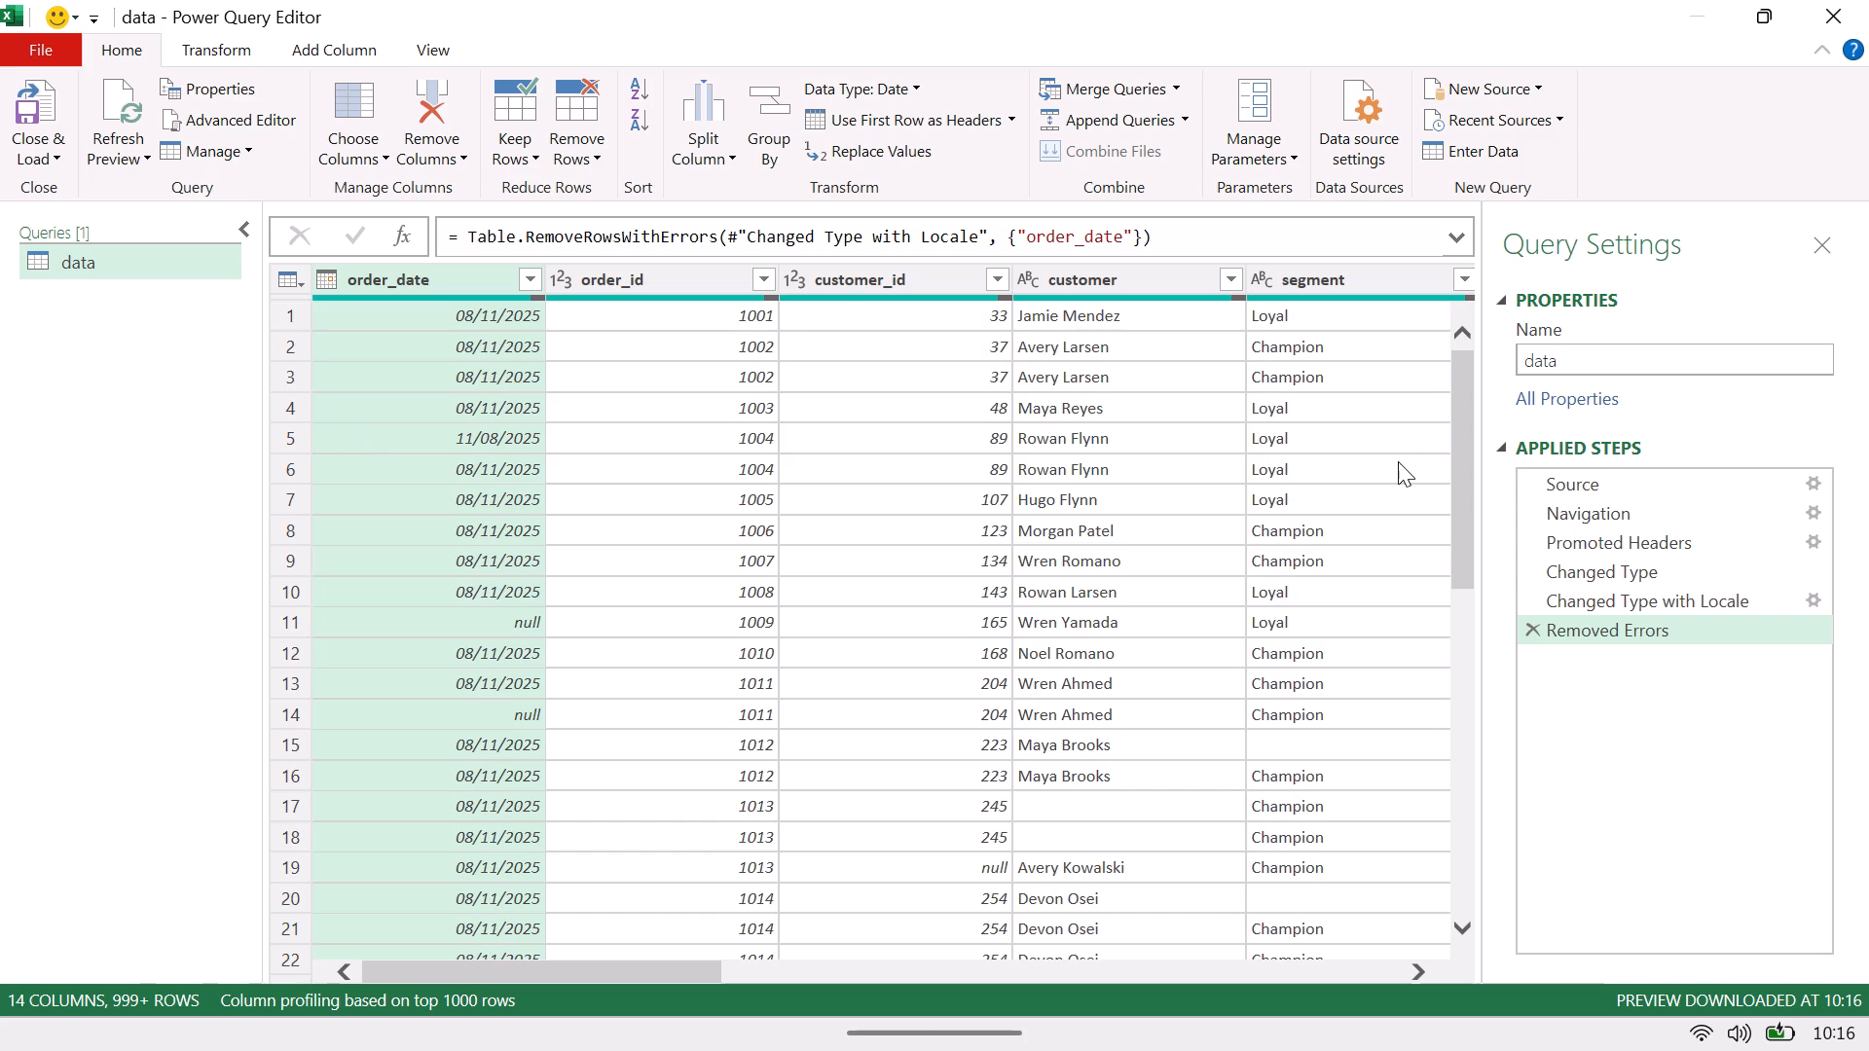
Remove the rows with empty values in the order_id column.
left_click_drag(1458, 498, 1562, 378)
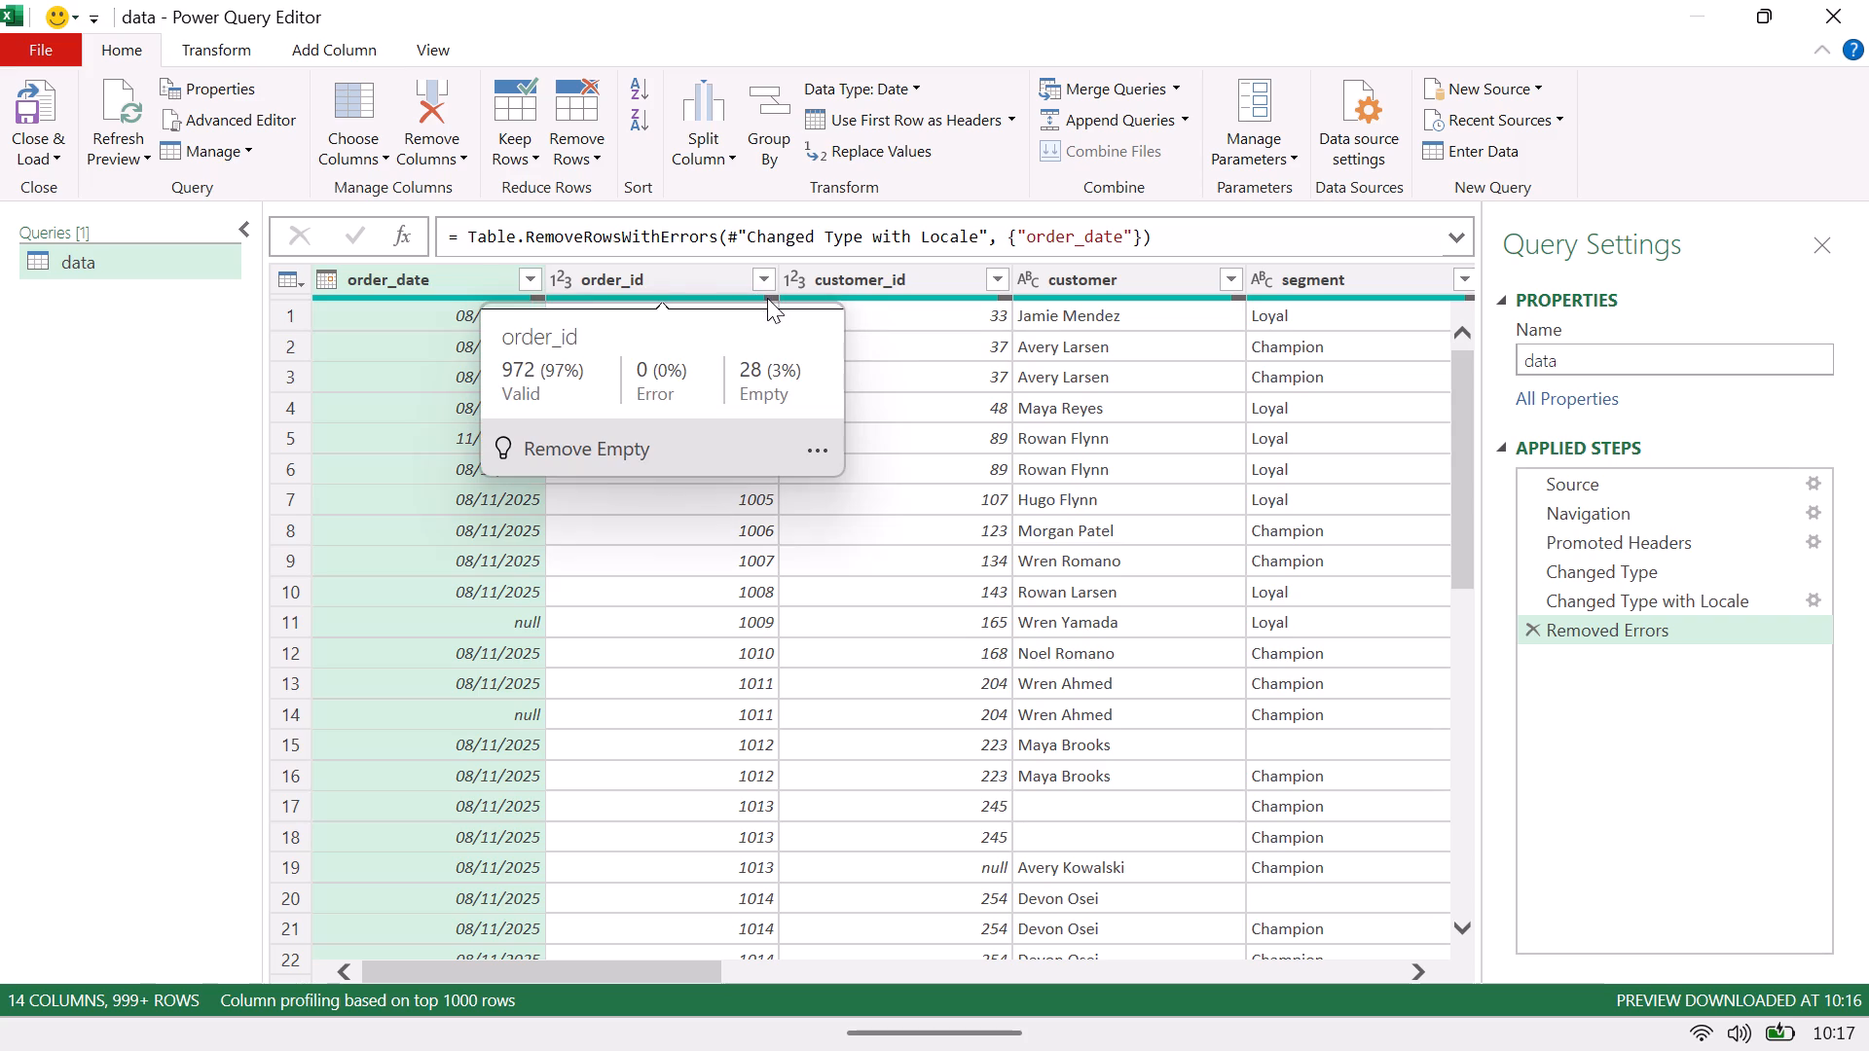
left_click(611, 444)
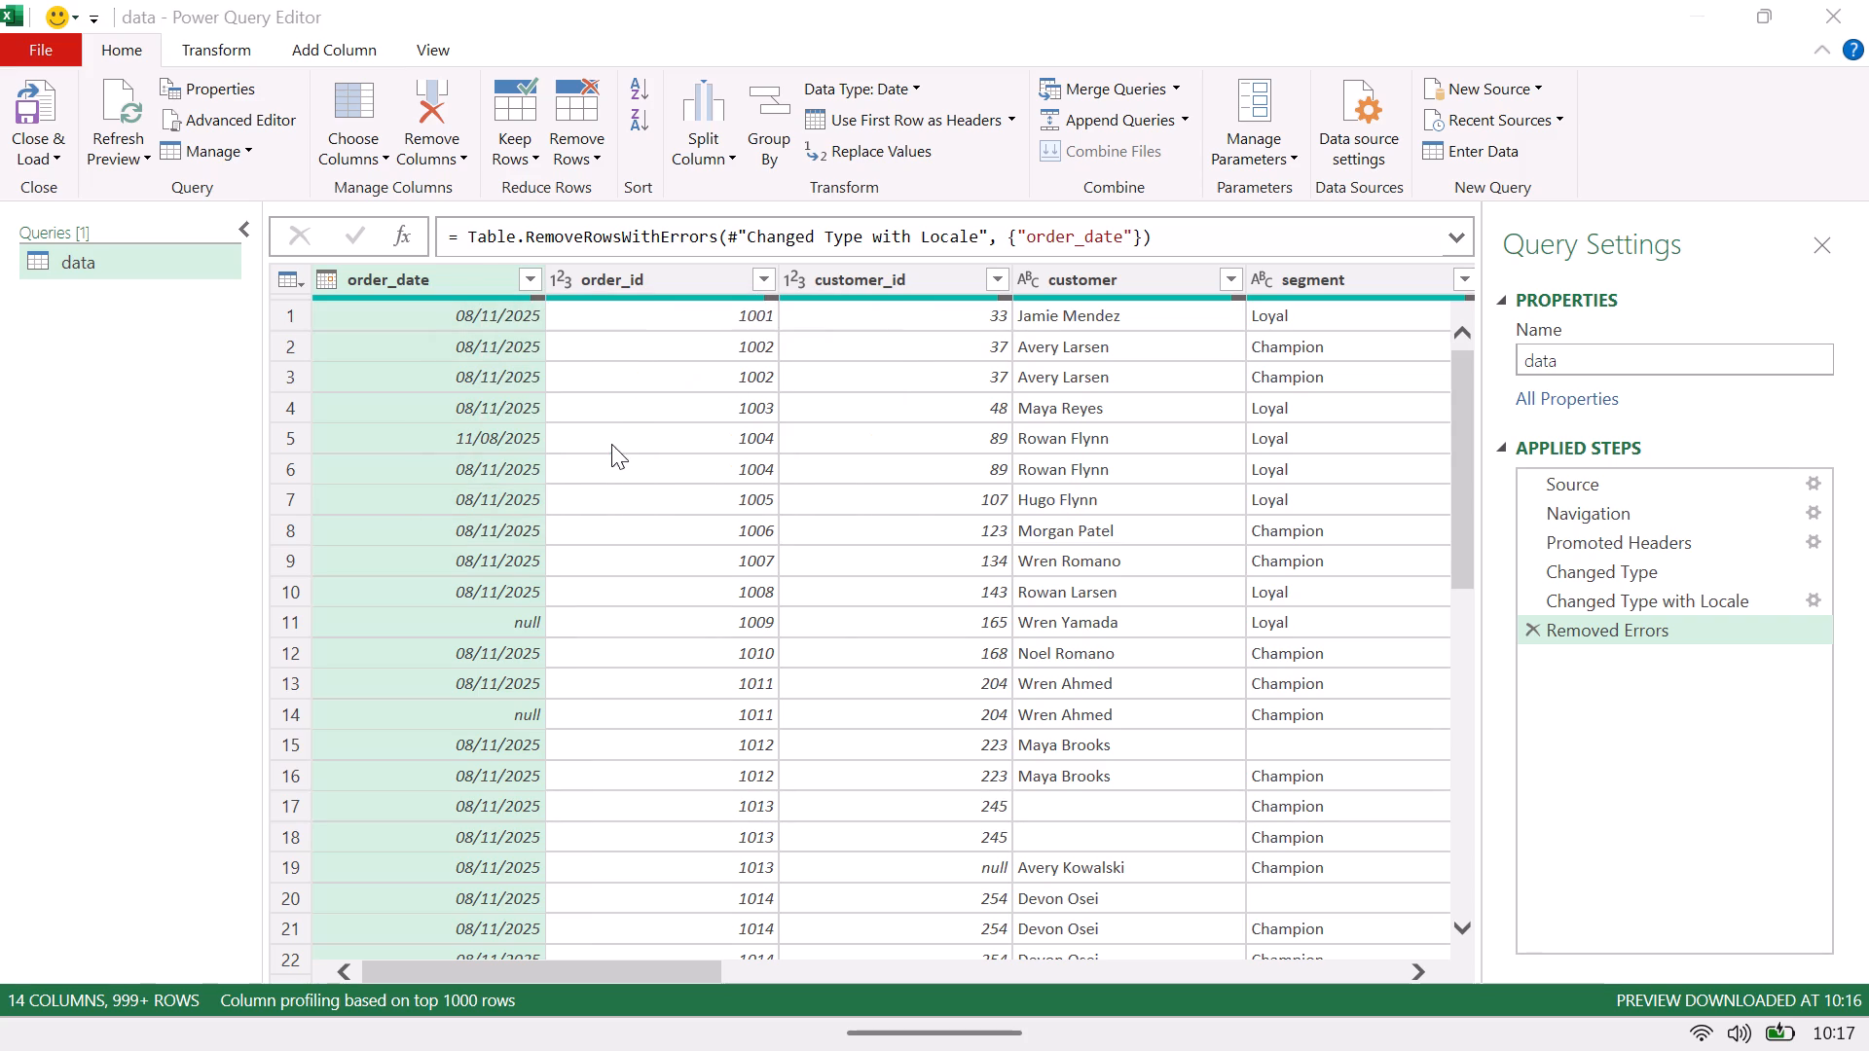
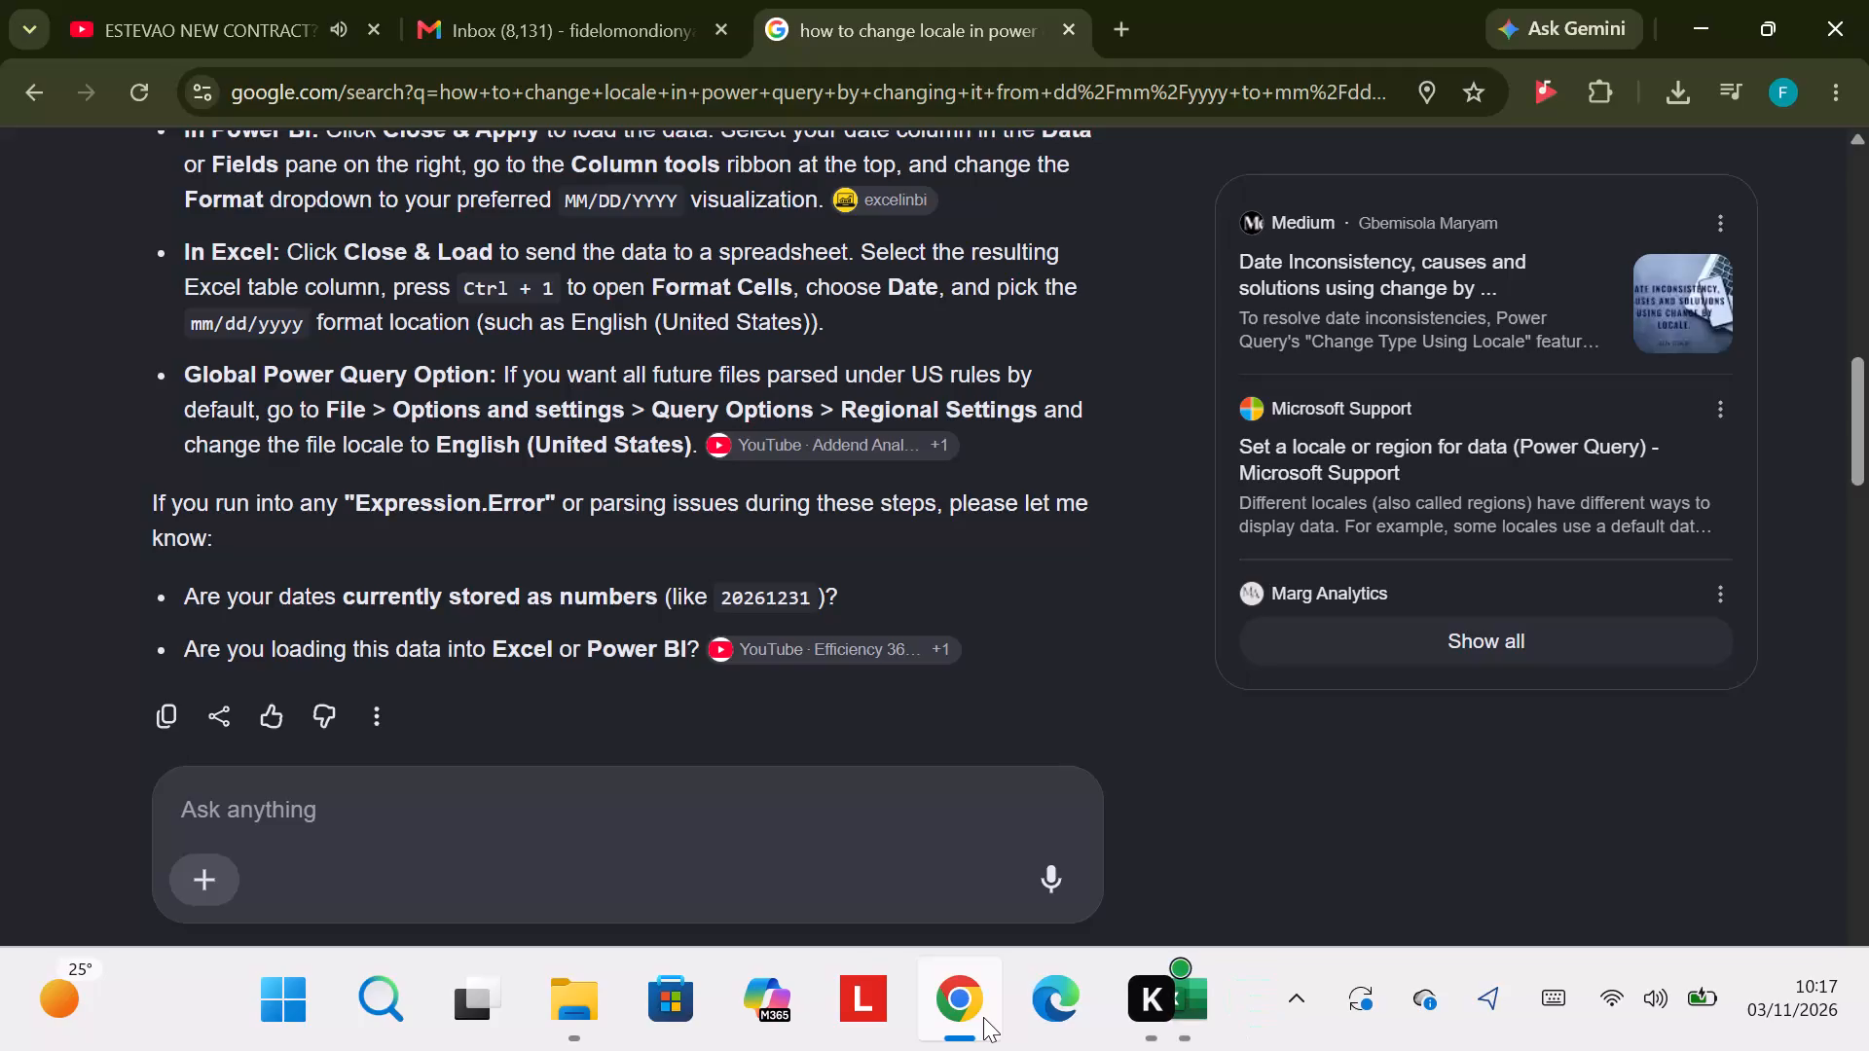
Switch back to the Power Query Editor and load the cleaned data query into a worksheet table.
left_click(1179, 1014)
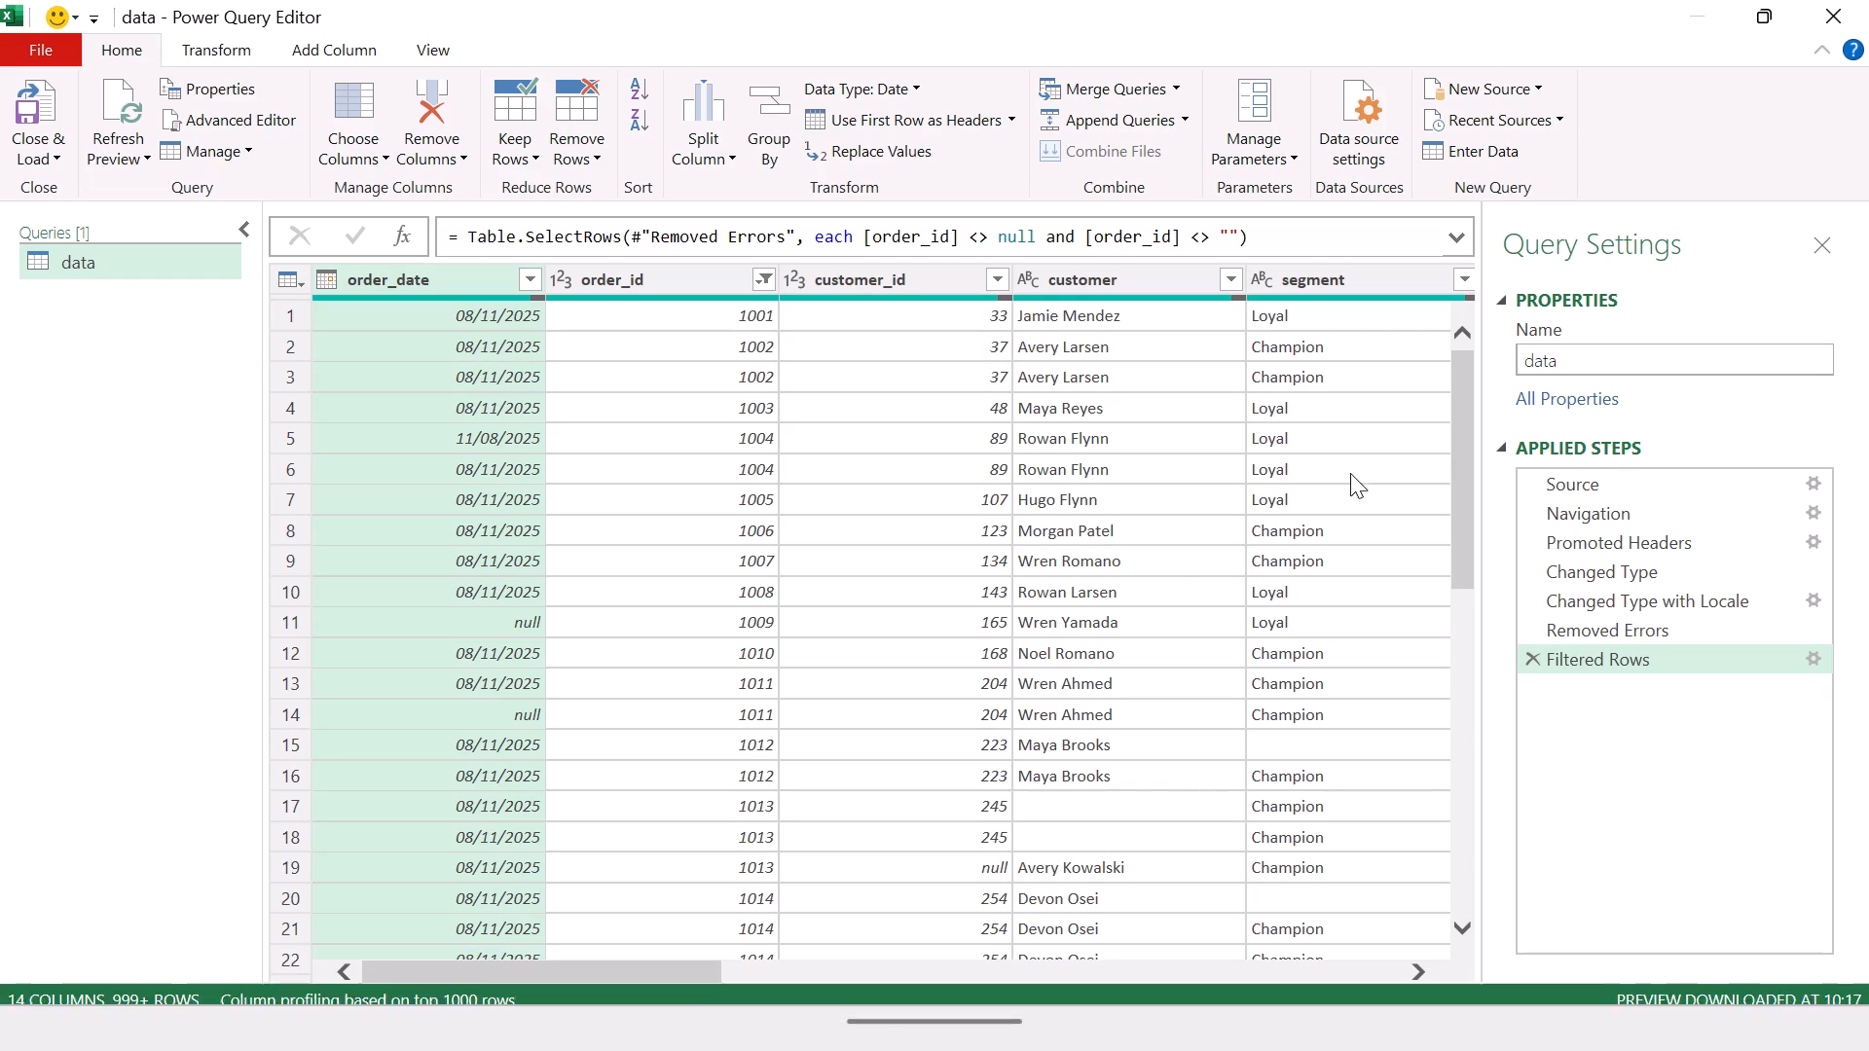
left_click_drag(1460, 460, 1499, 1050)
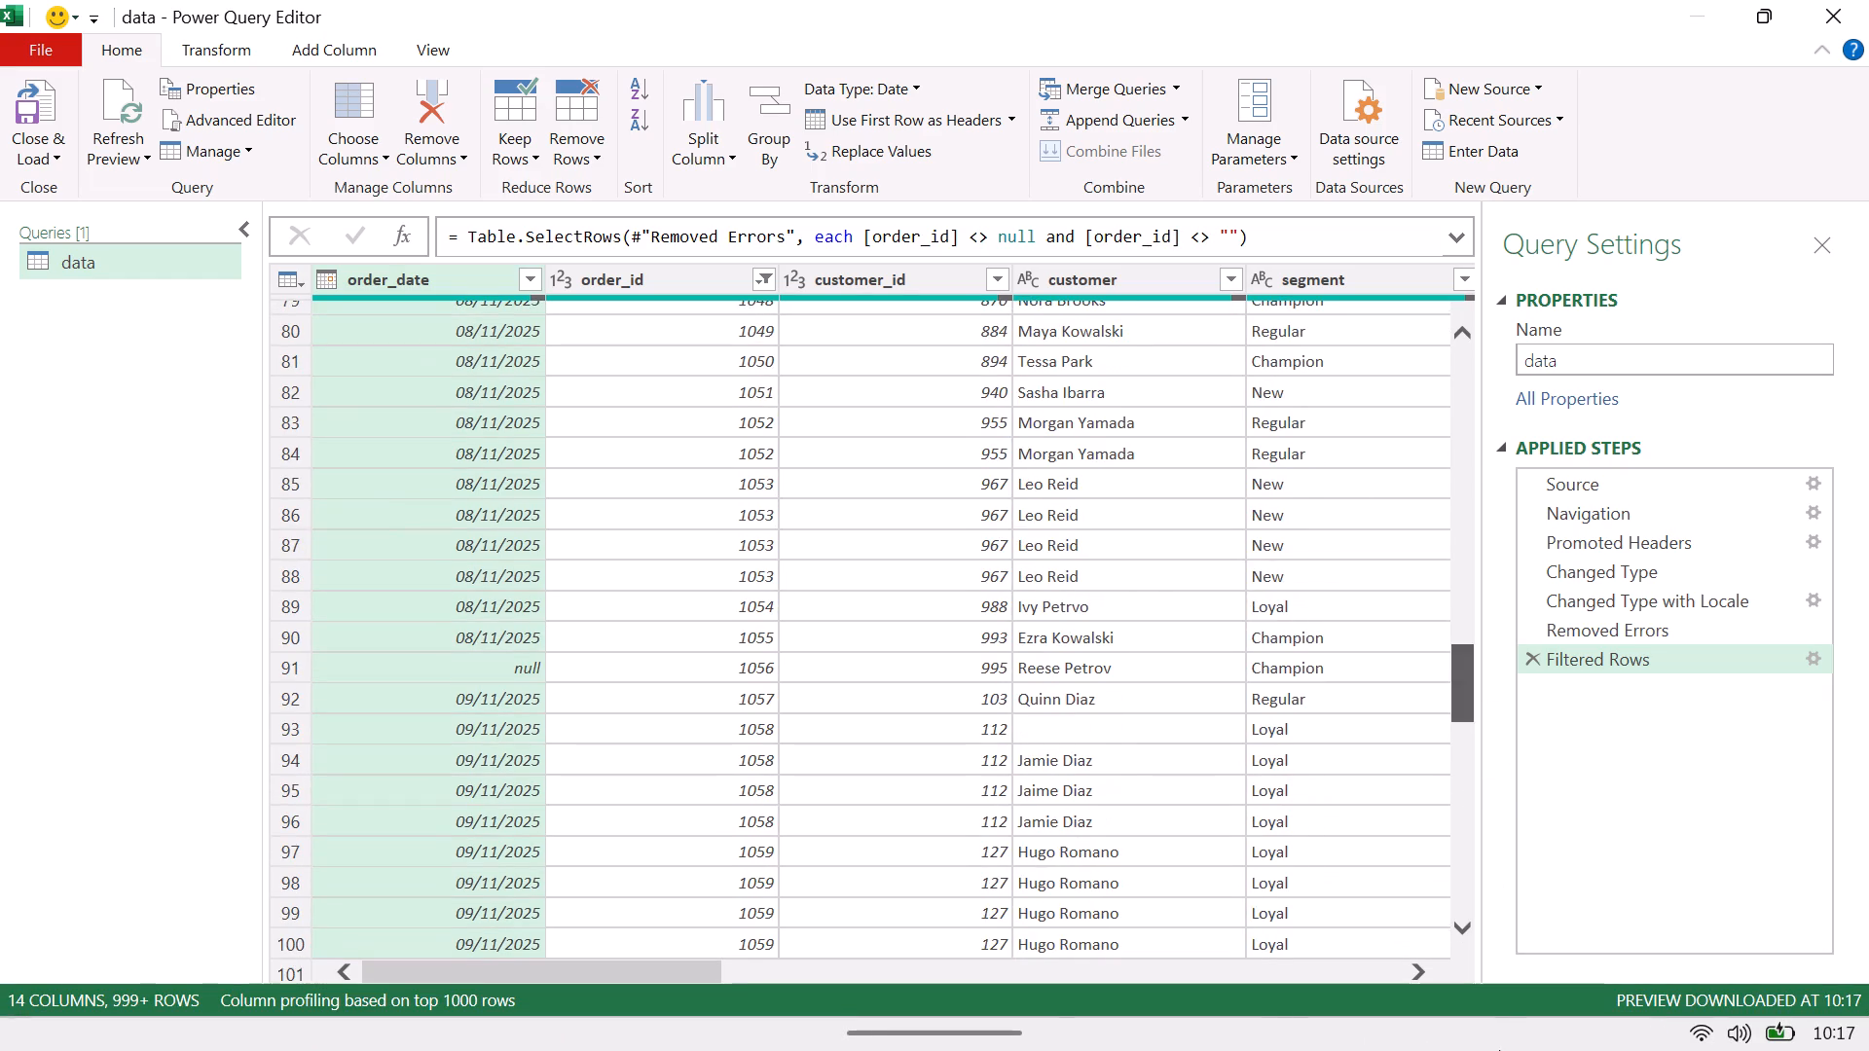
left_click_drag(1499, 1050, 1505, 1010)
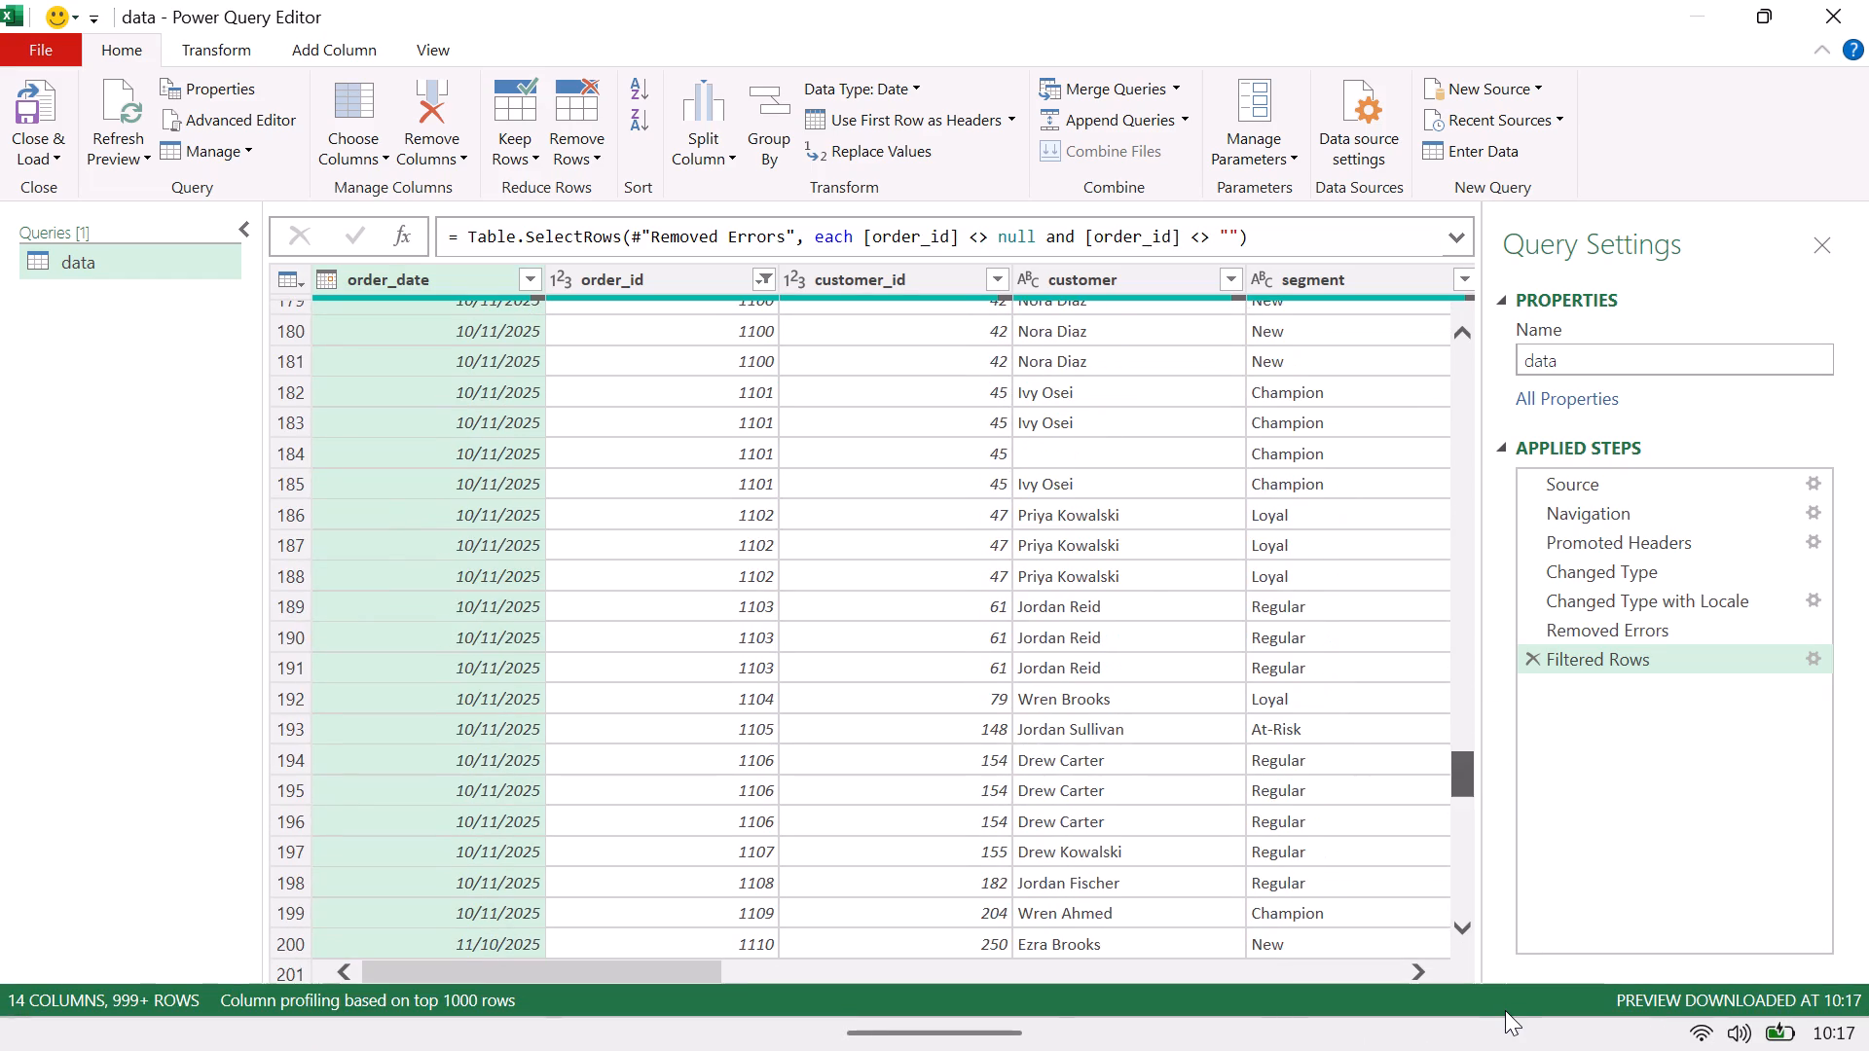
left_click_drag(1505, 1010, 1425, 255)
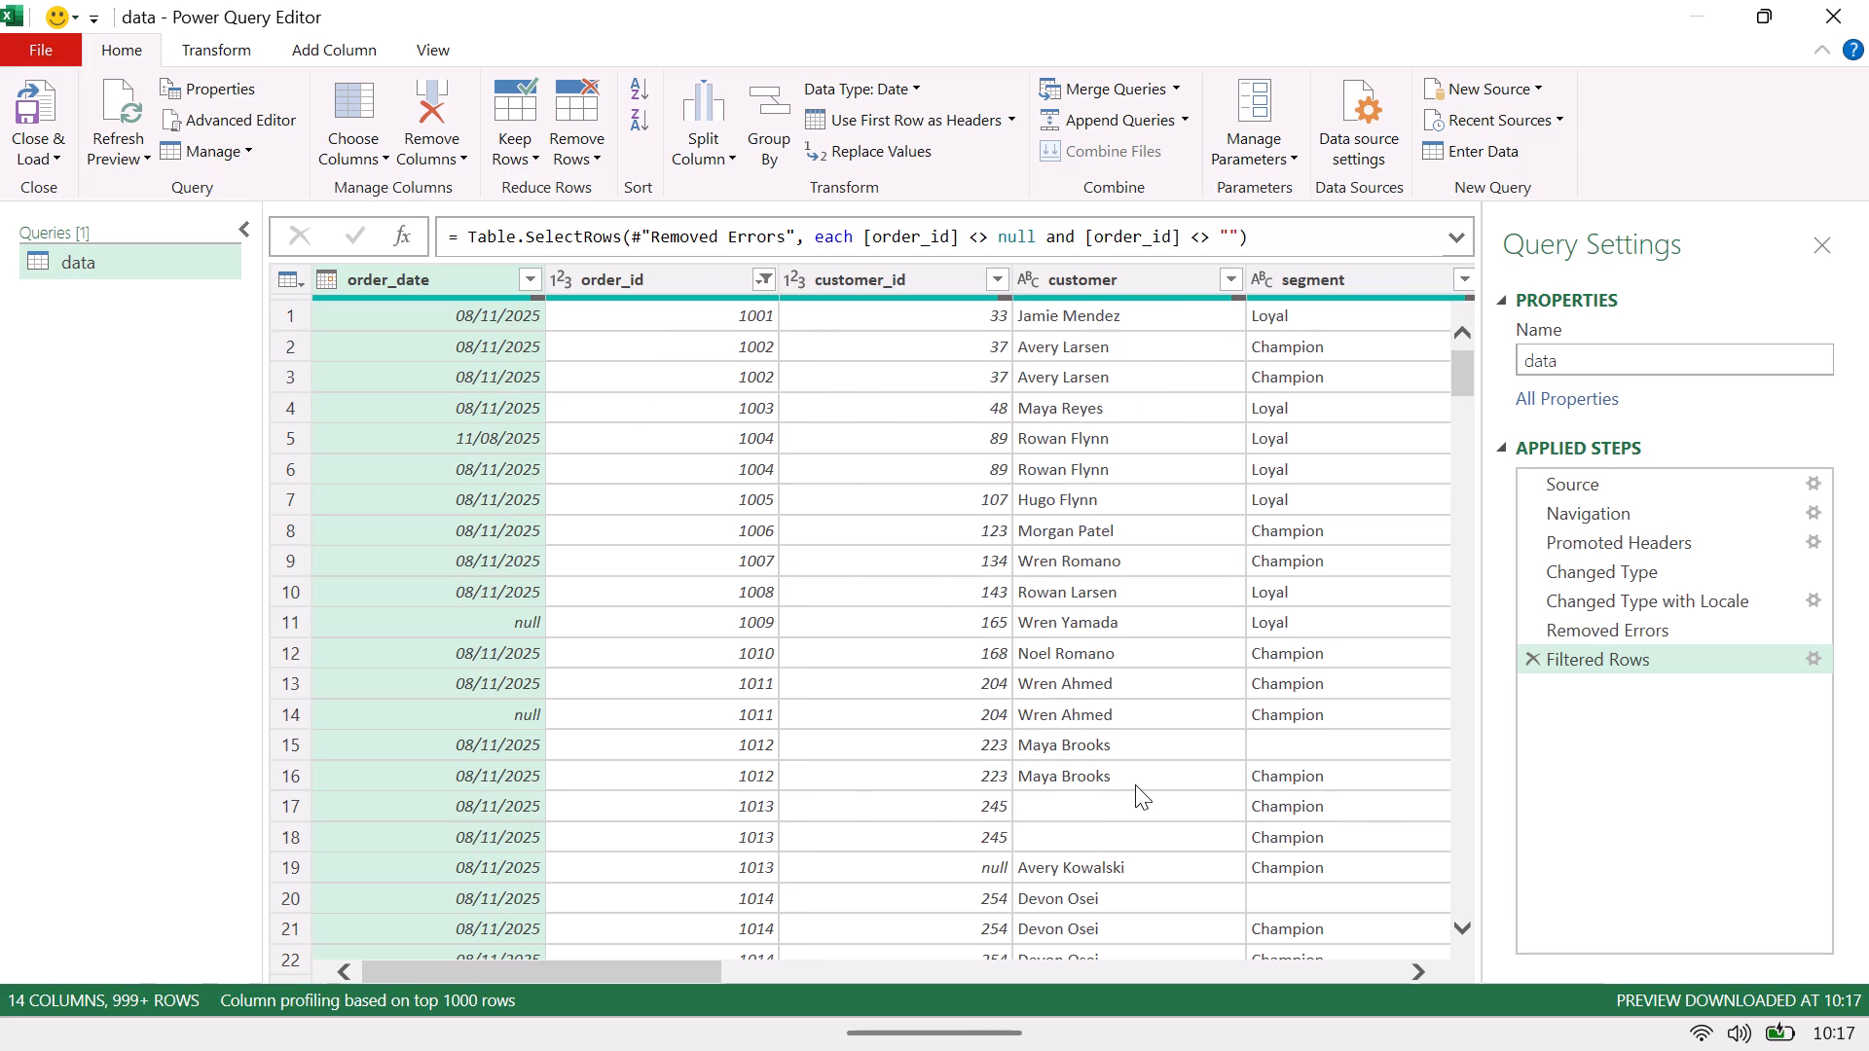
left_click(43, 104)
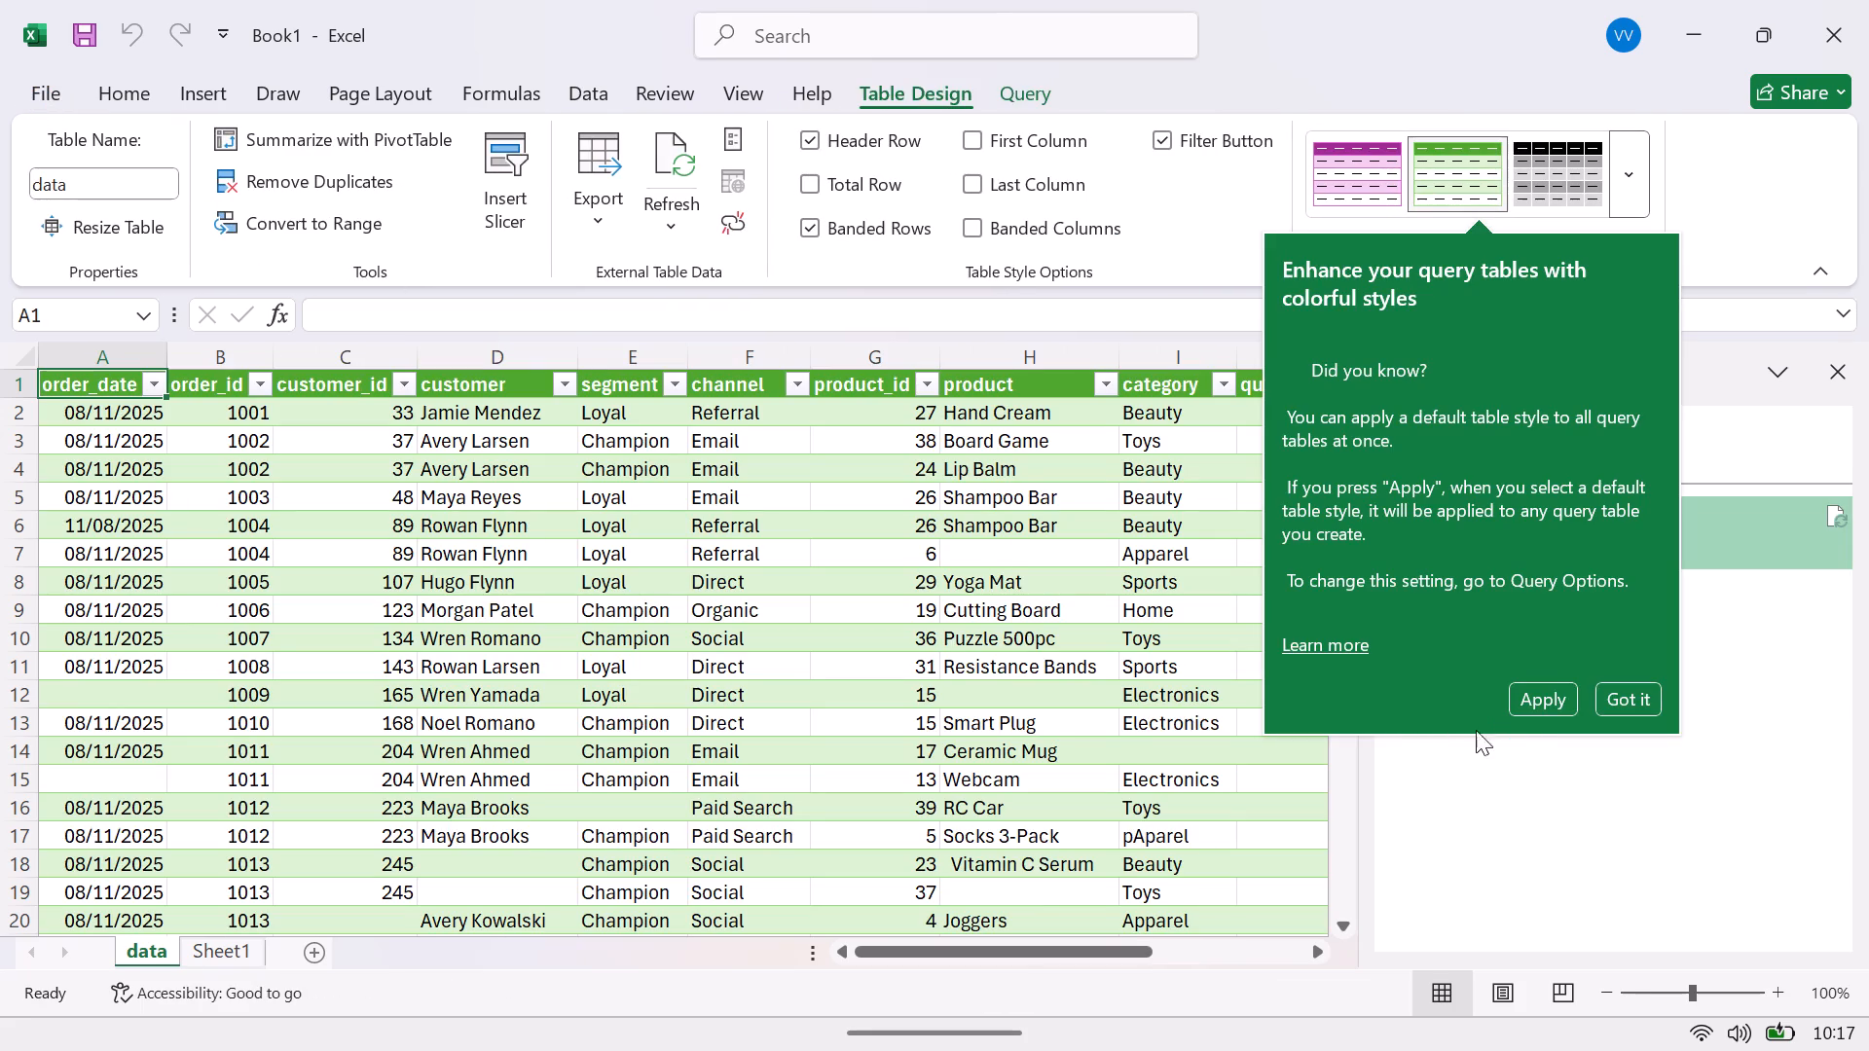
Apply the suggested default table style to all query tables and hide the list of queries and connections.
left_click(1528, 708)
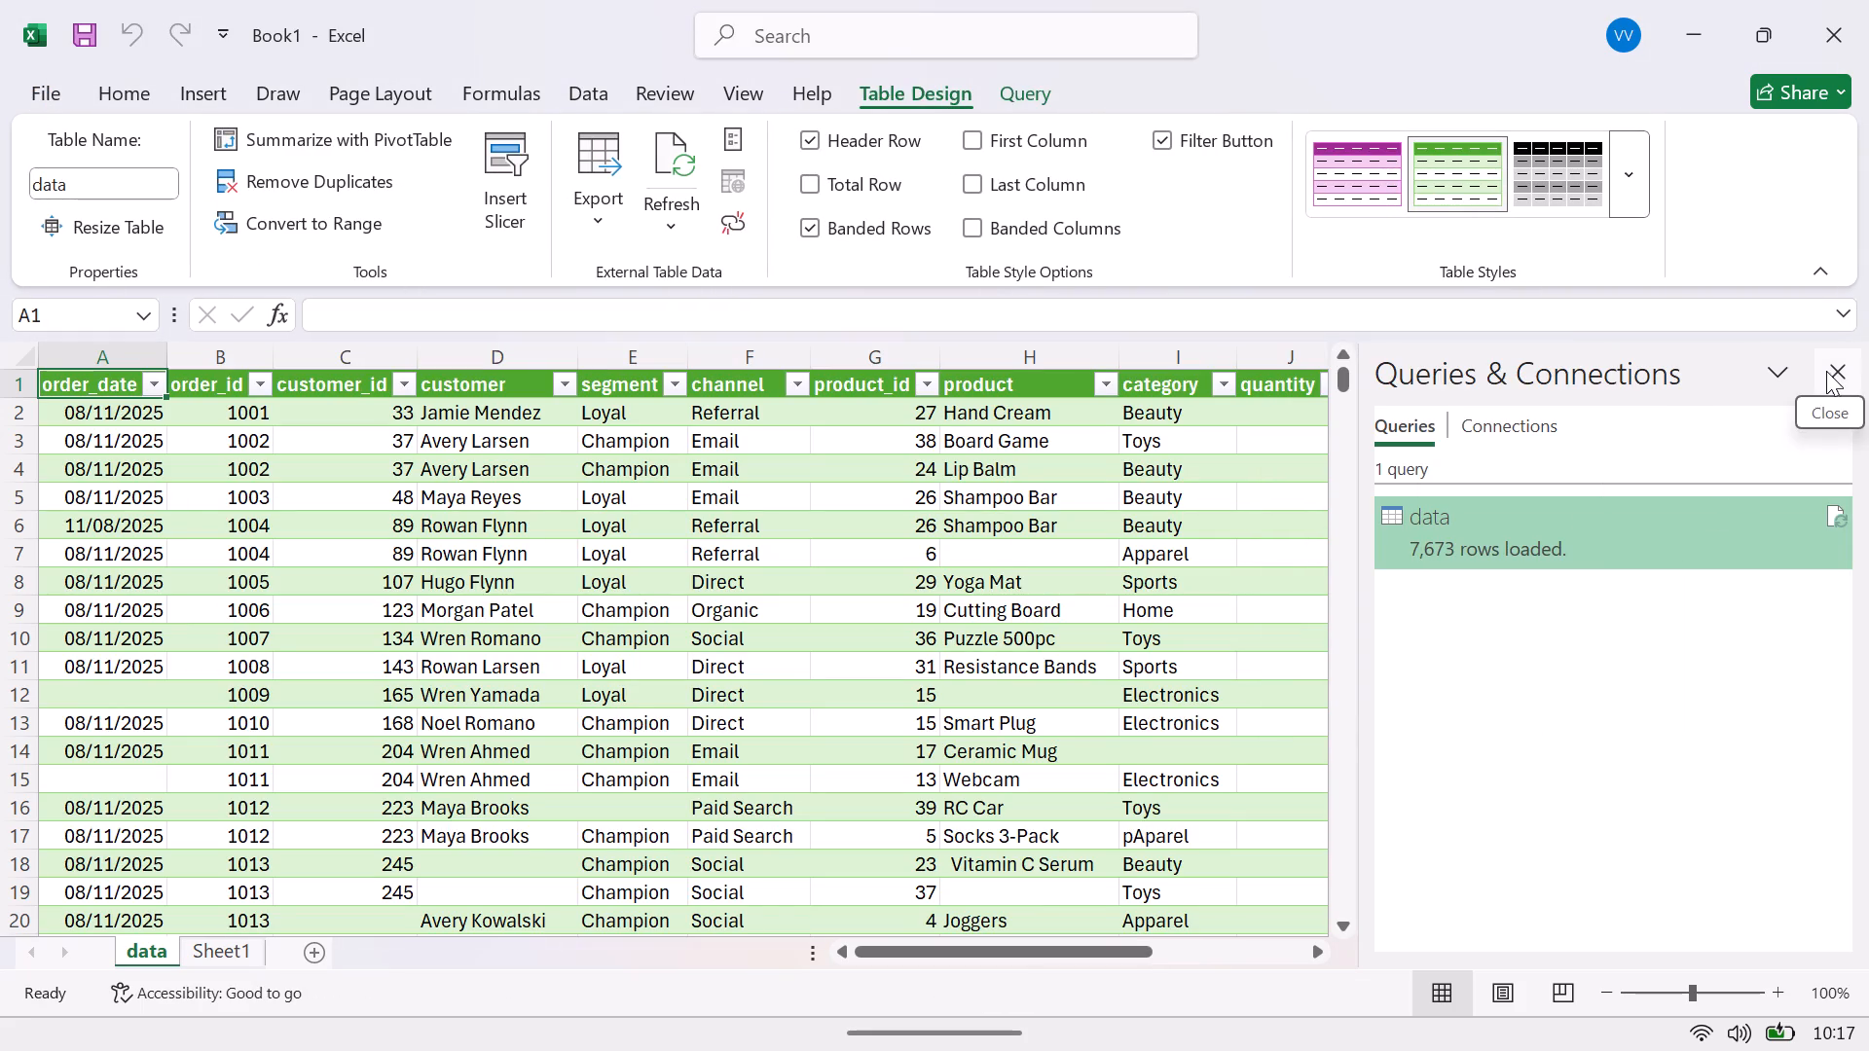
left_click(1835, 368)
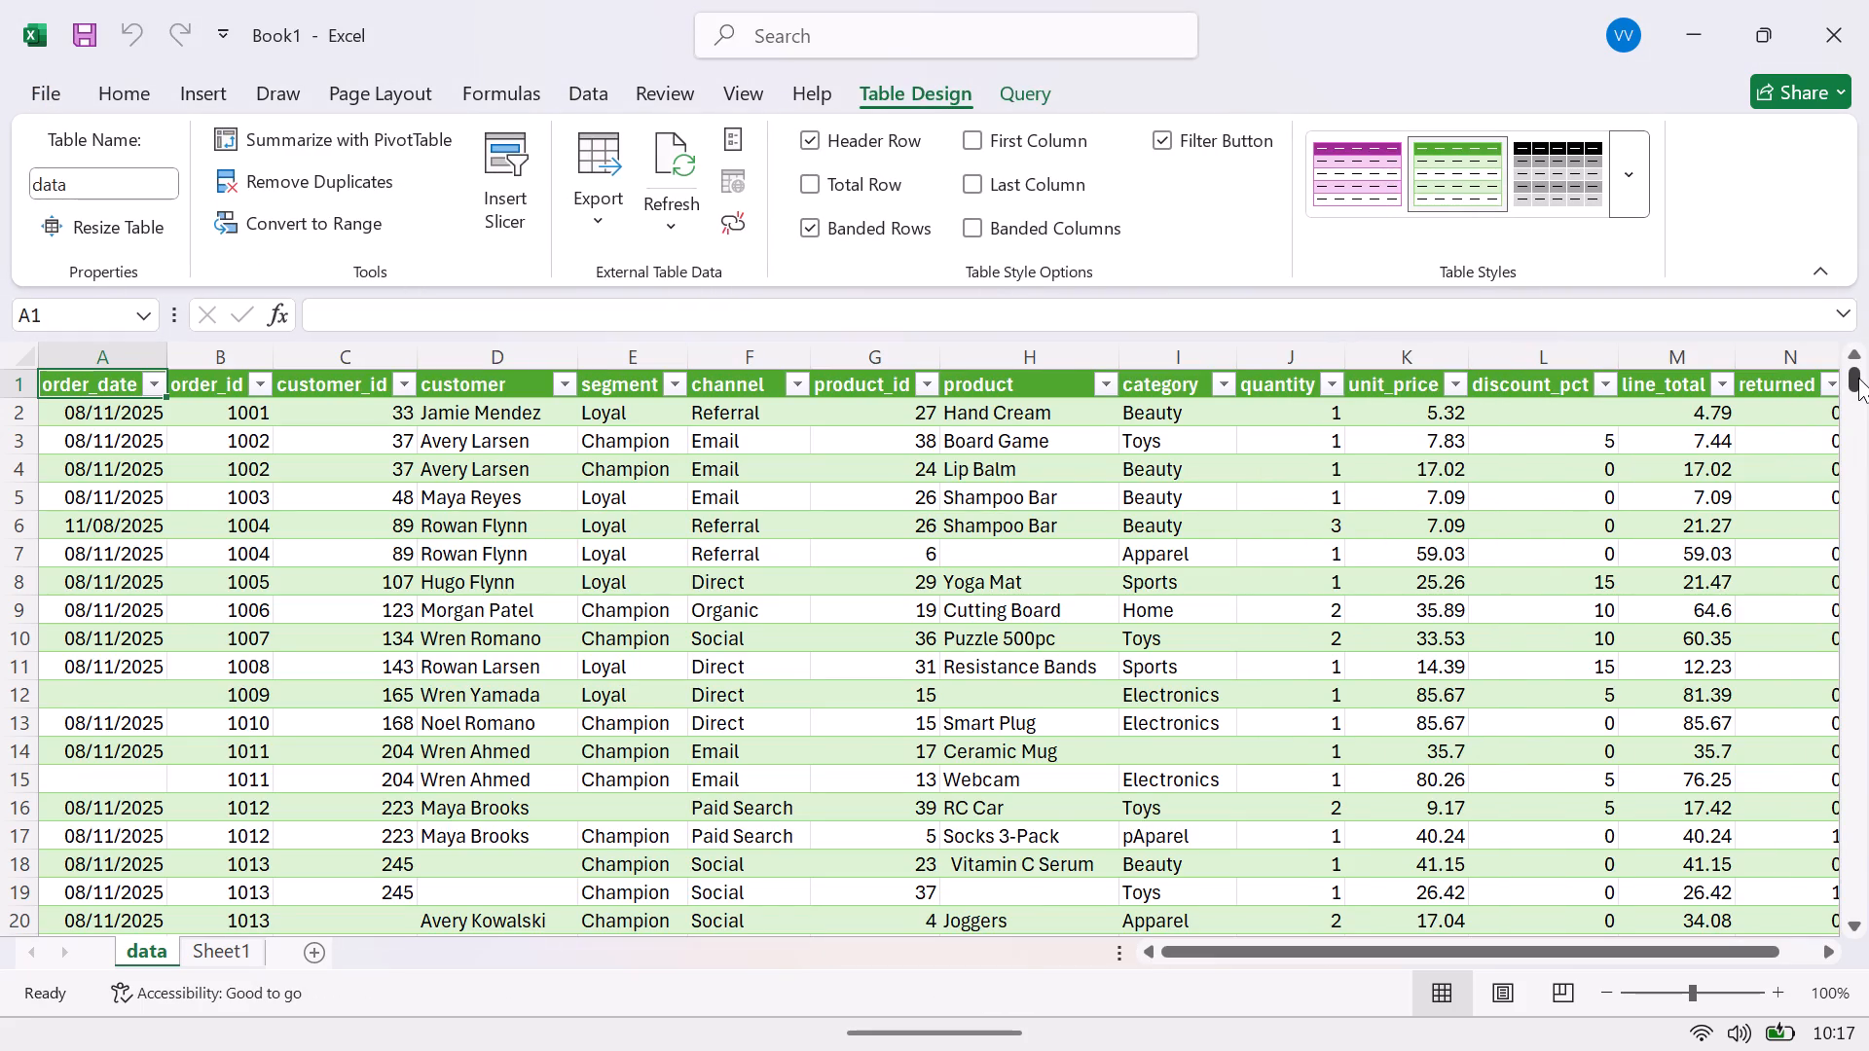
Remove duplicate rows from the loaded data table, comparing all columns and treating the first row as headers.
left_click_drag(1858, 378, 1865, 669)
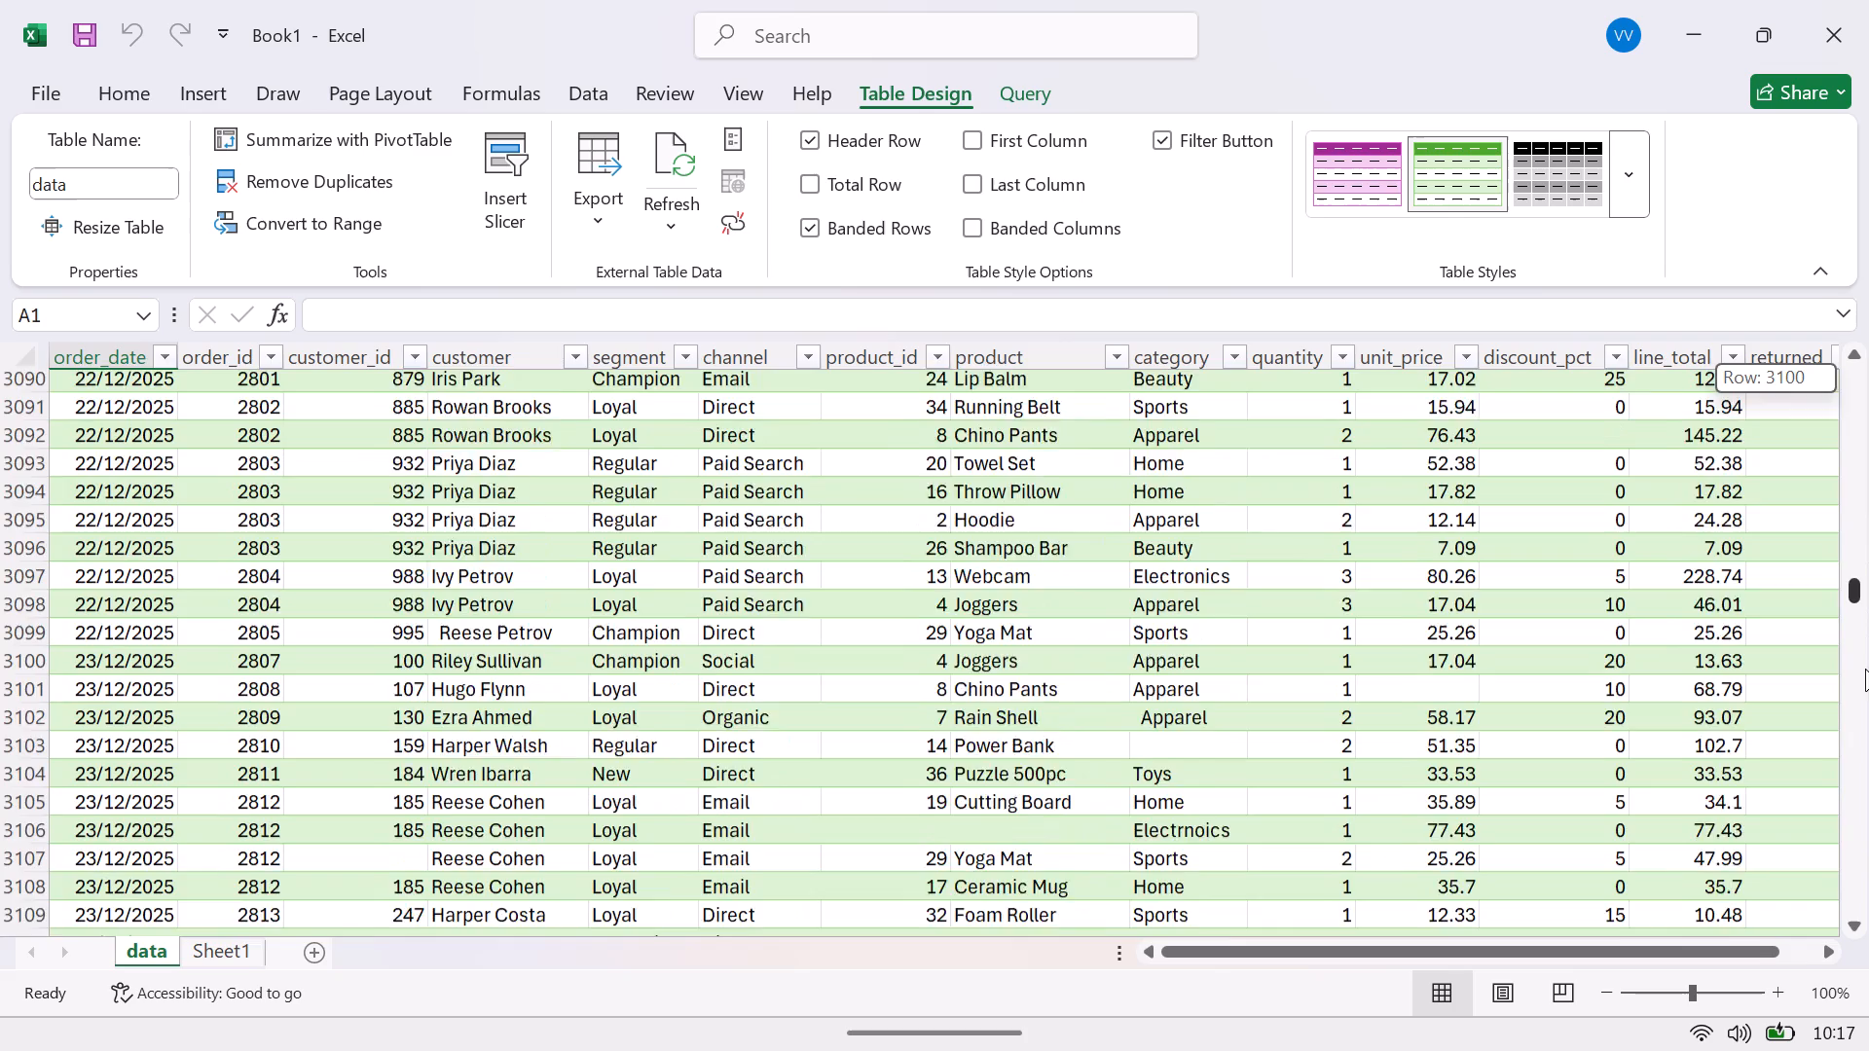
left_click_drag(1865, 669, 1868, 940)
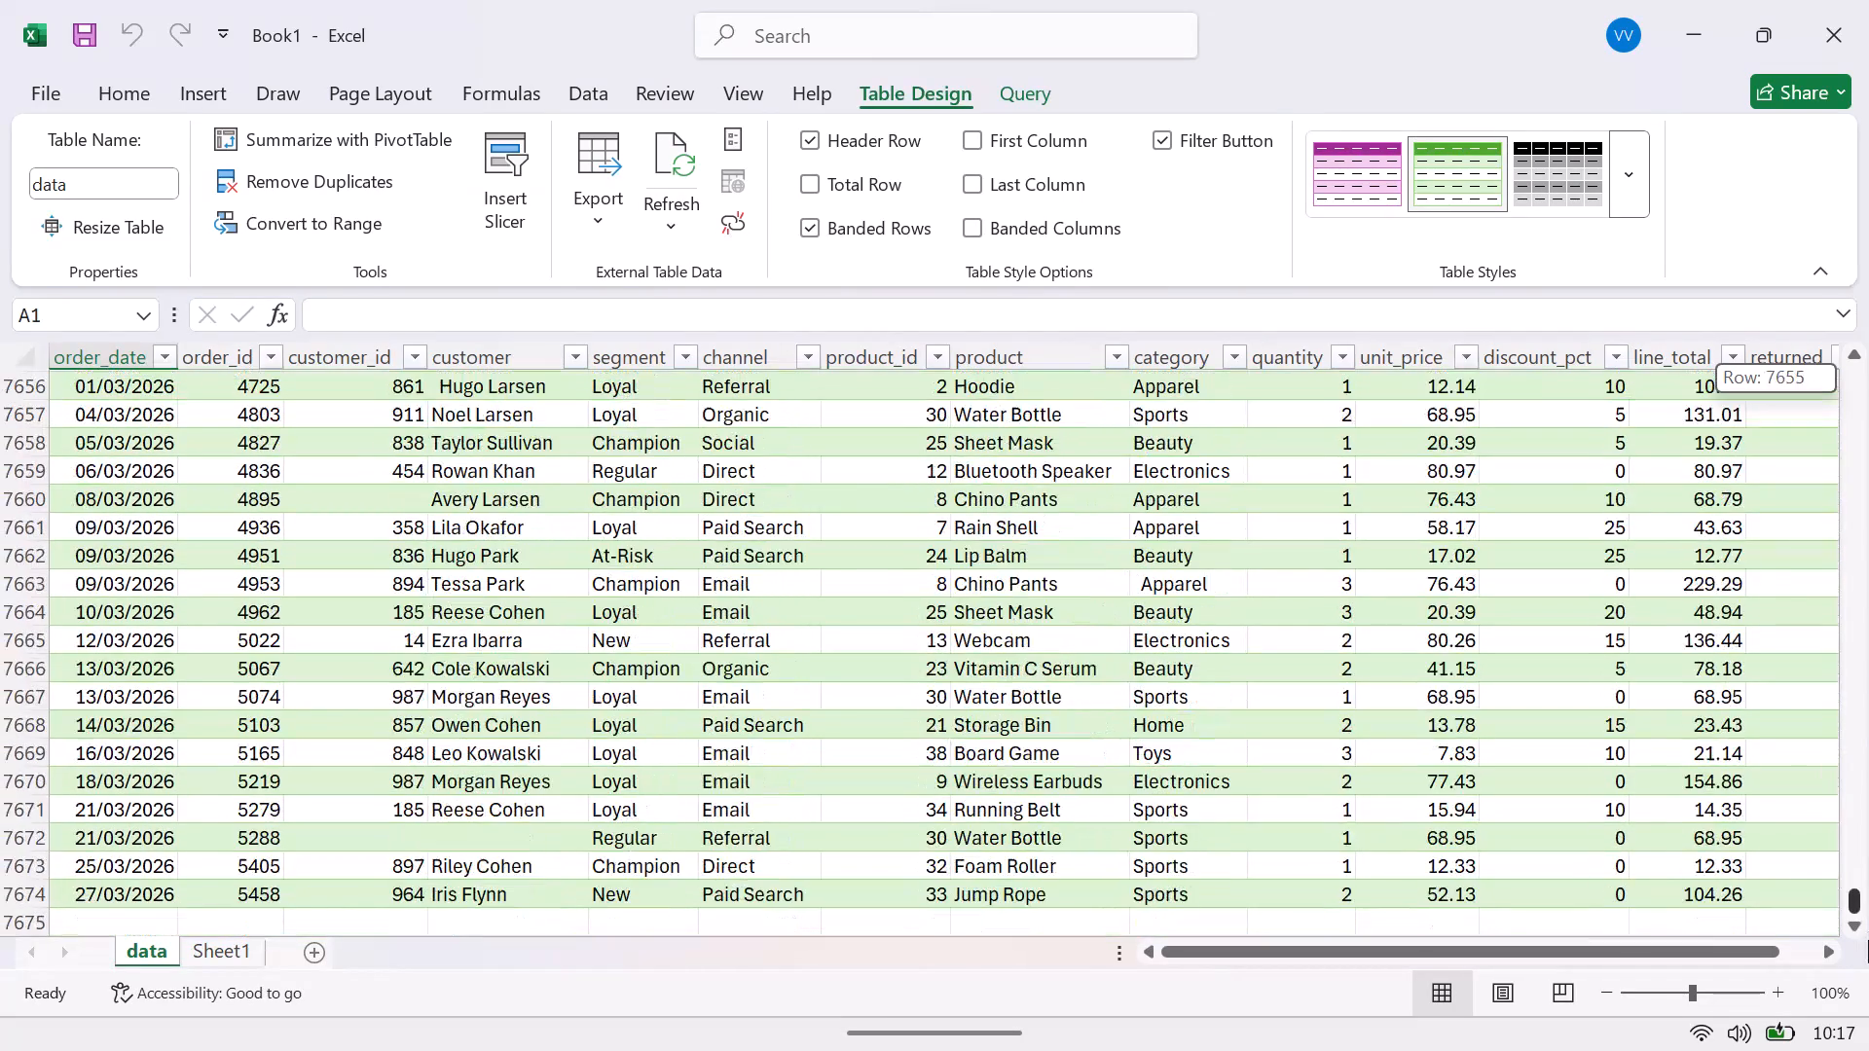
left_click_drag(1868, 940, 1837, 249)
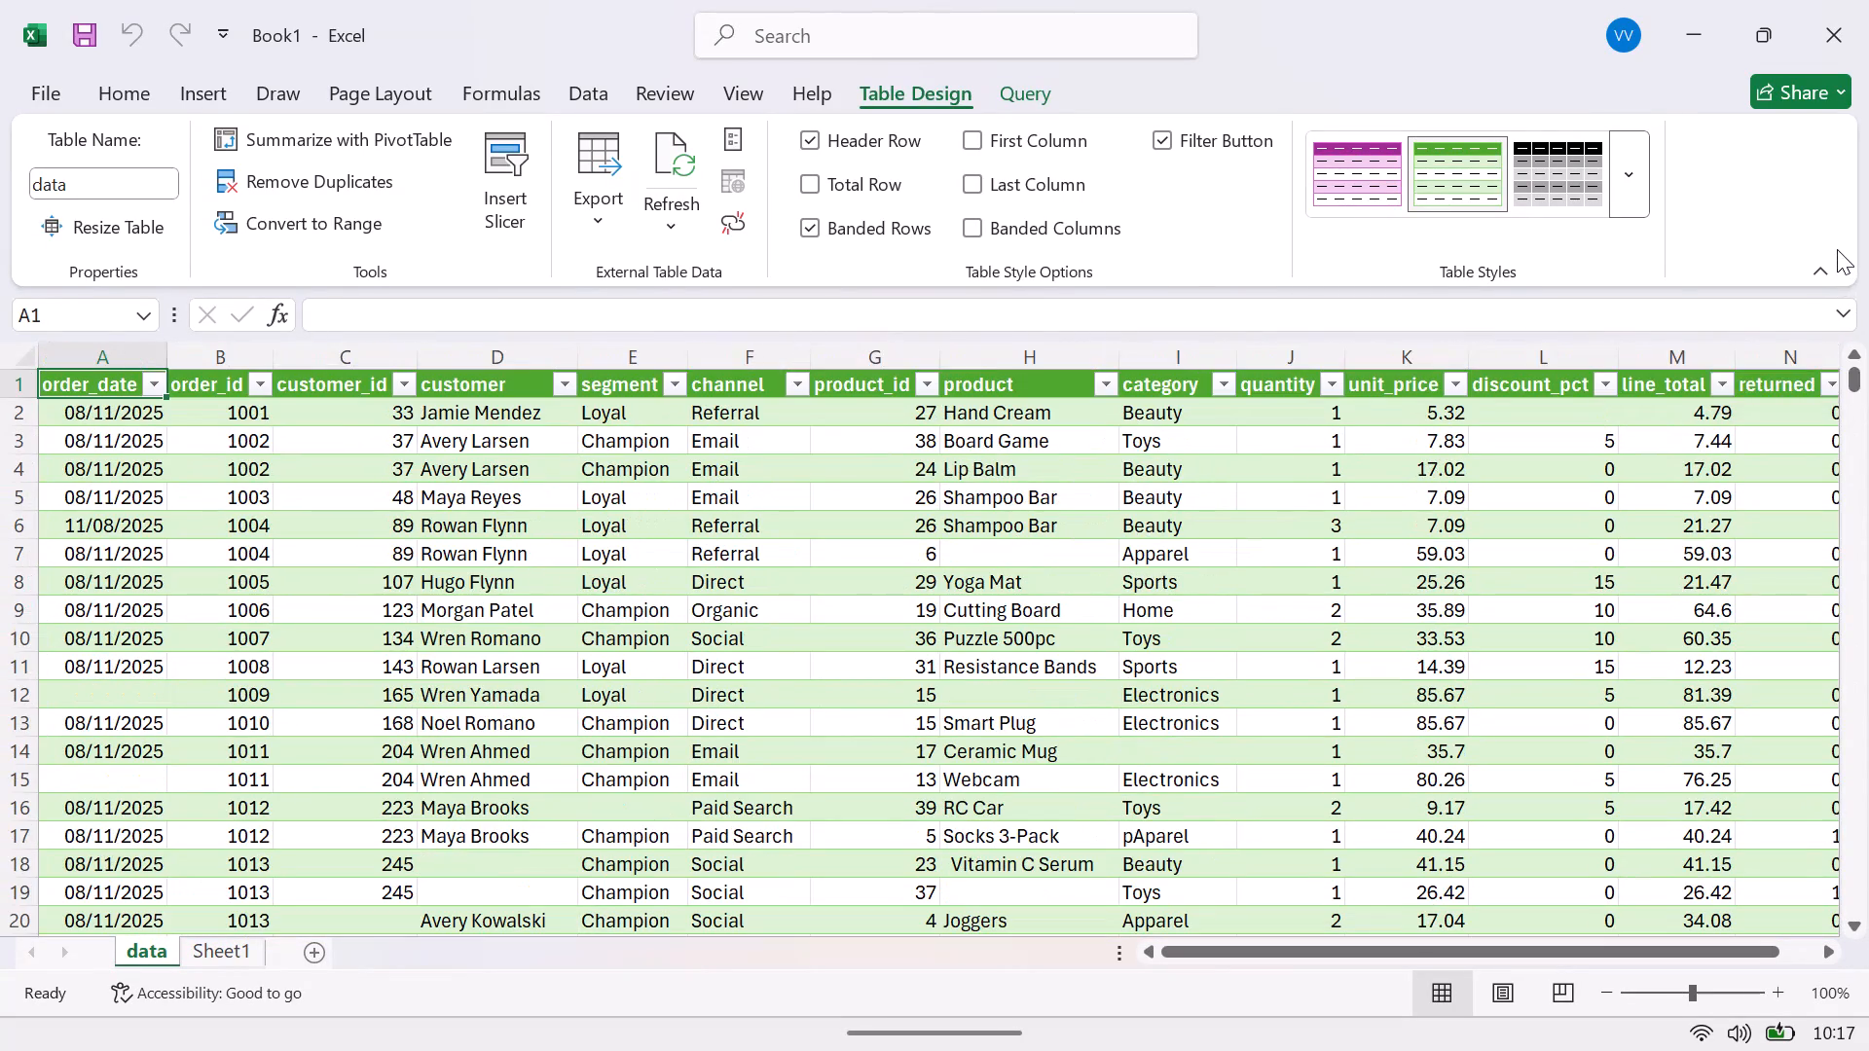
left_click(334, 582)
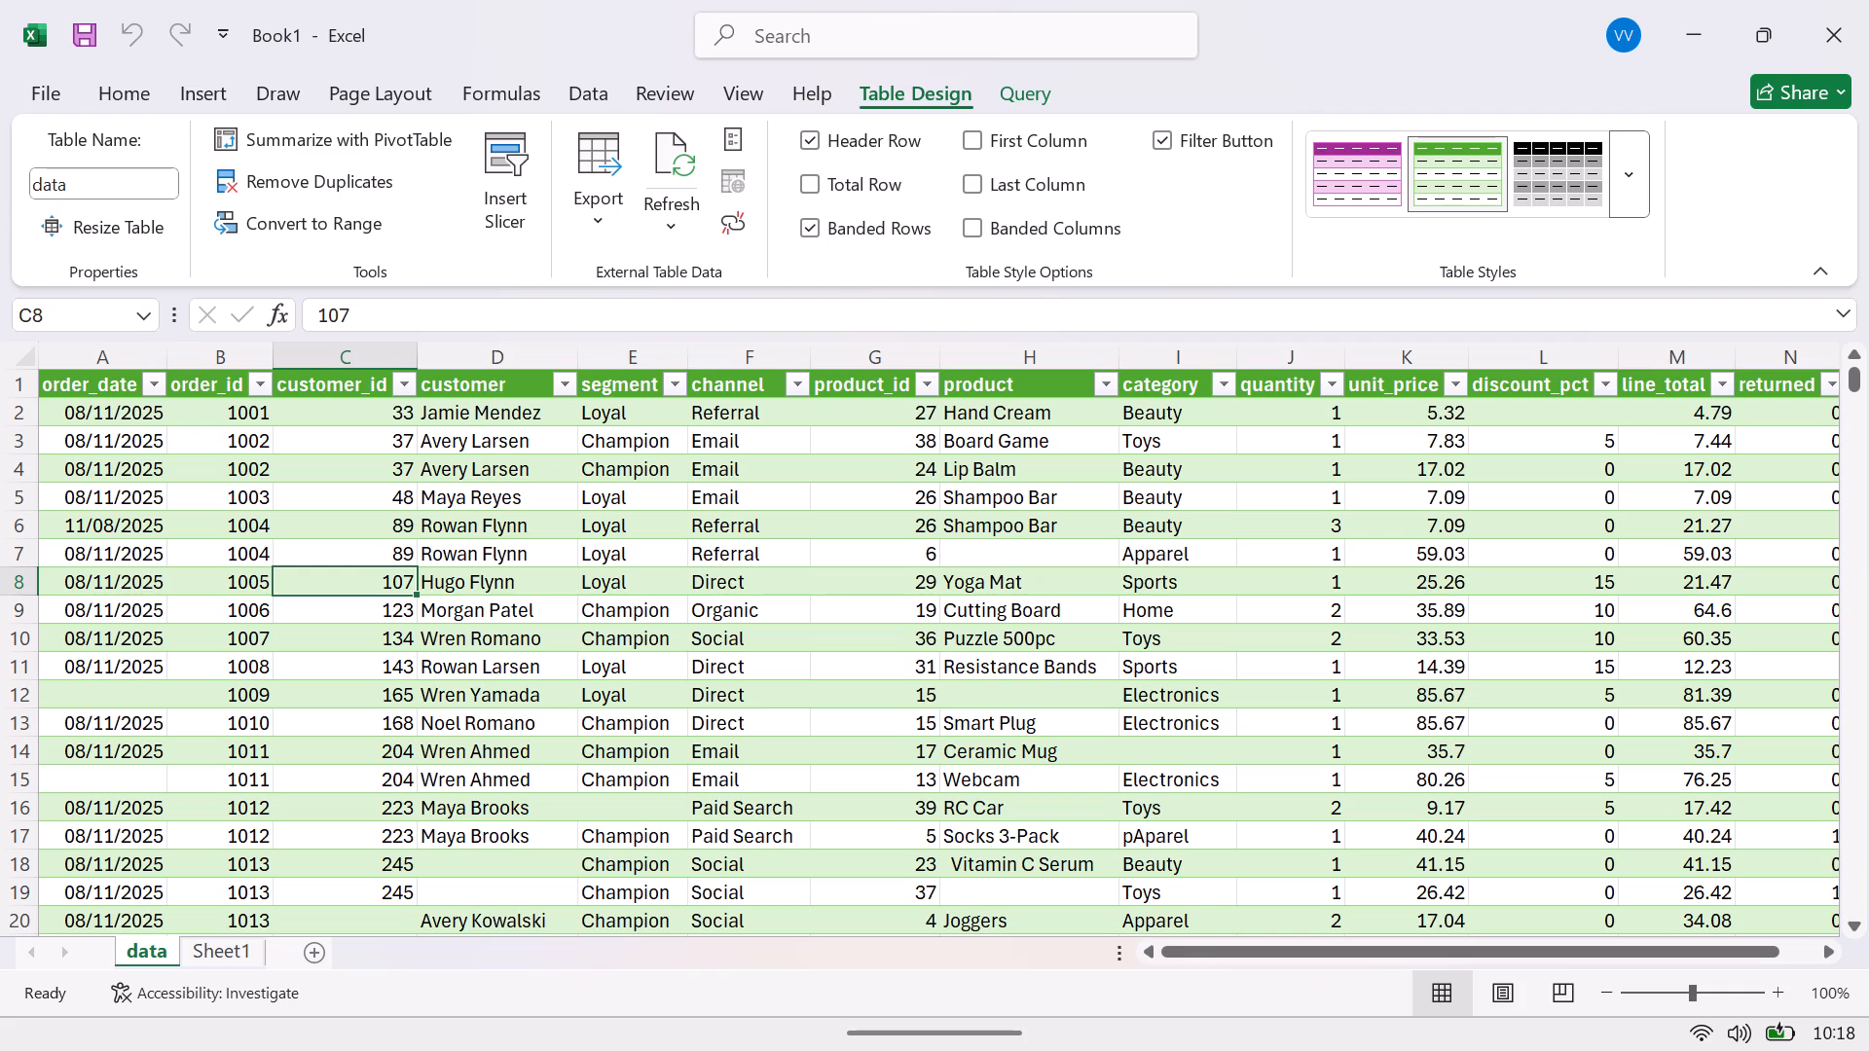
left_click(326, 195)
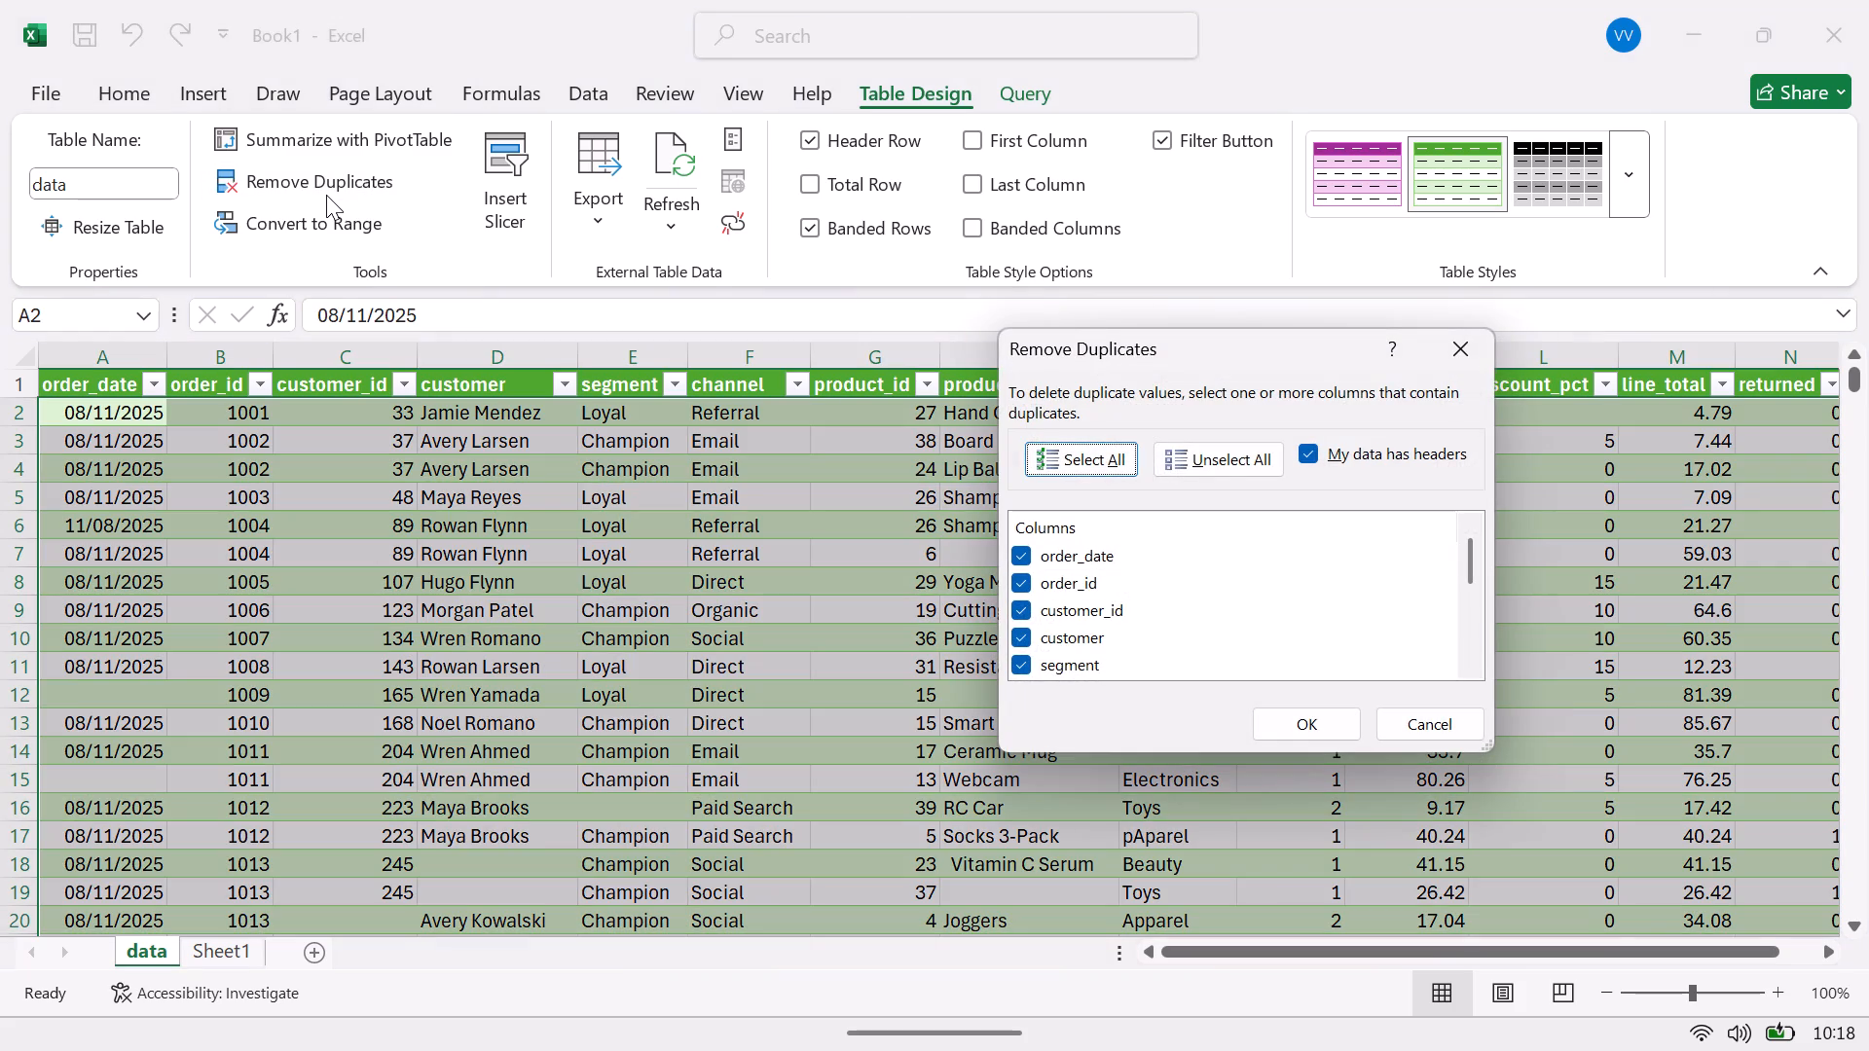
left_click(1311, 723)
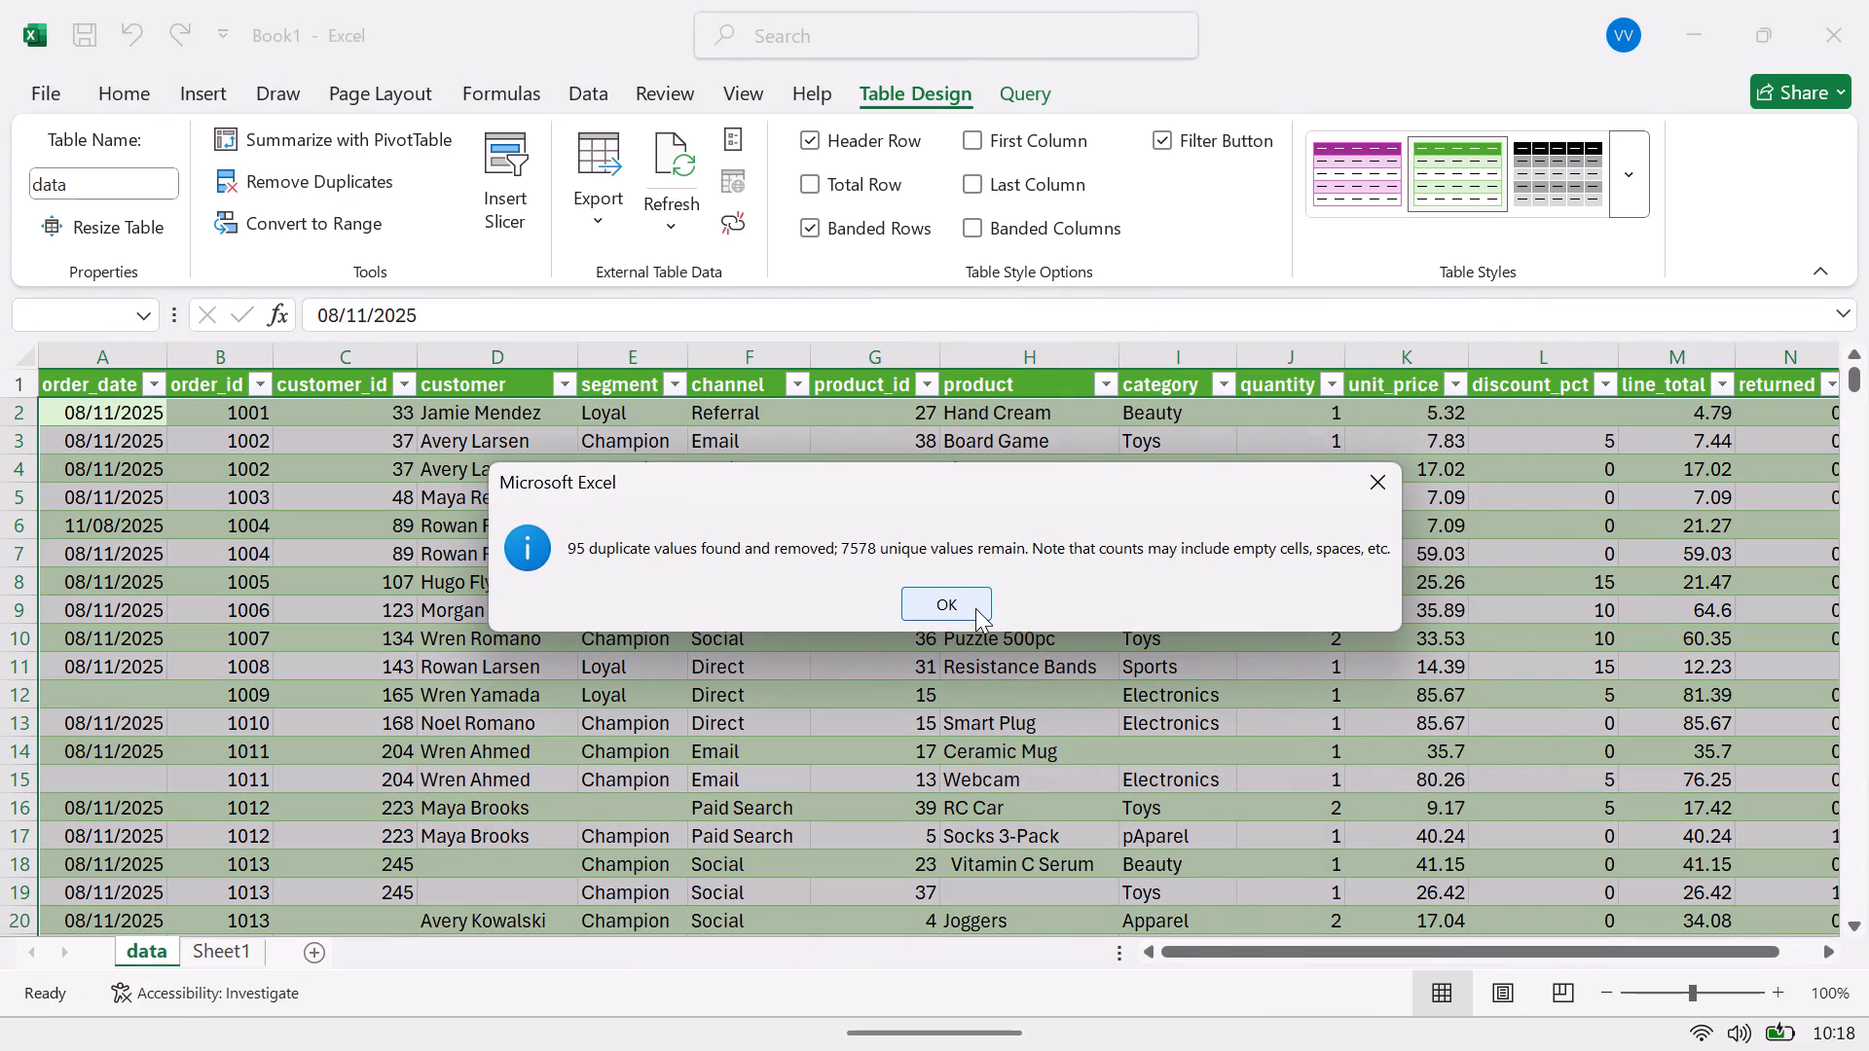
left_click(975, 608)
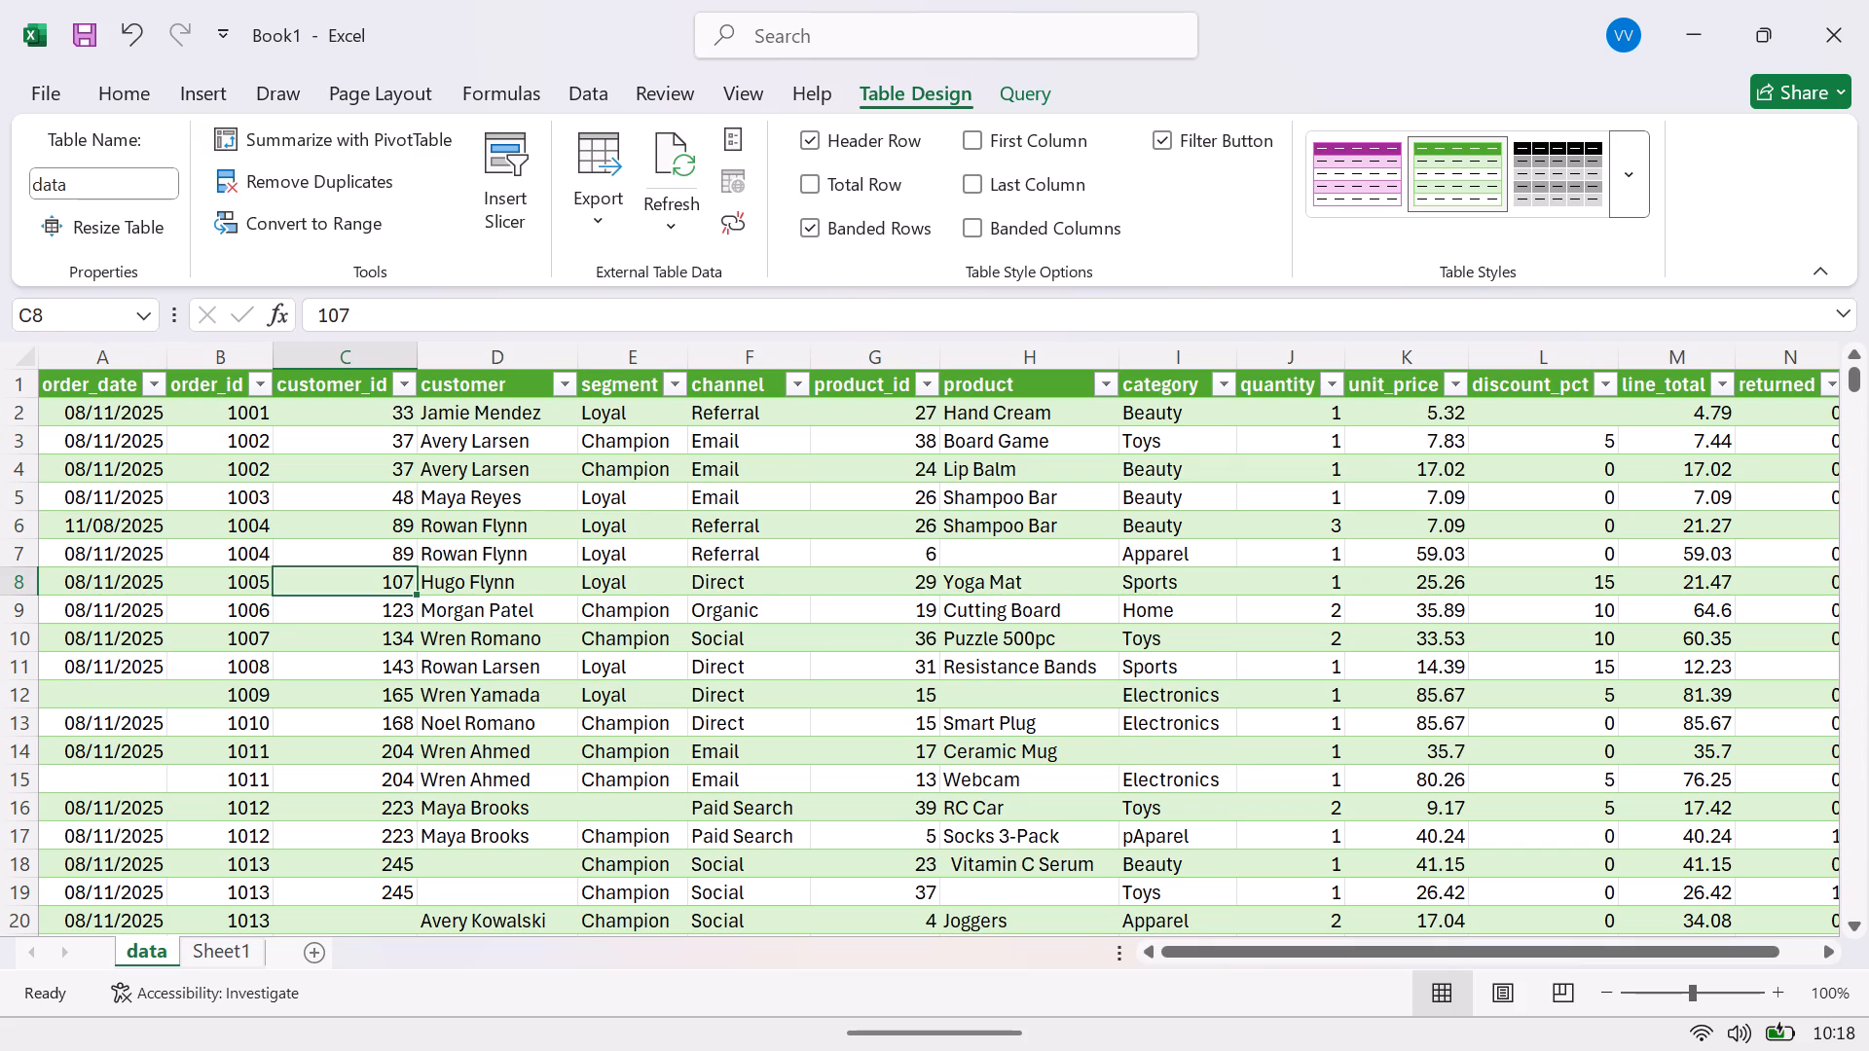
left_click(1079, 561)
left_click(1319, 564)
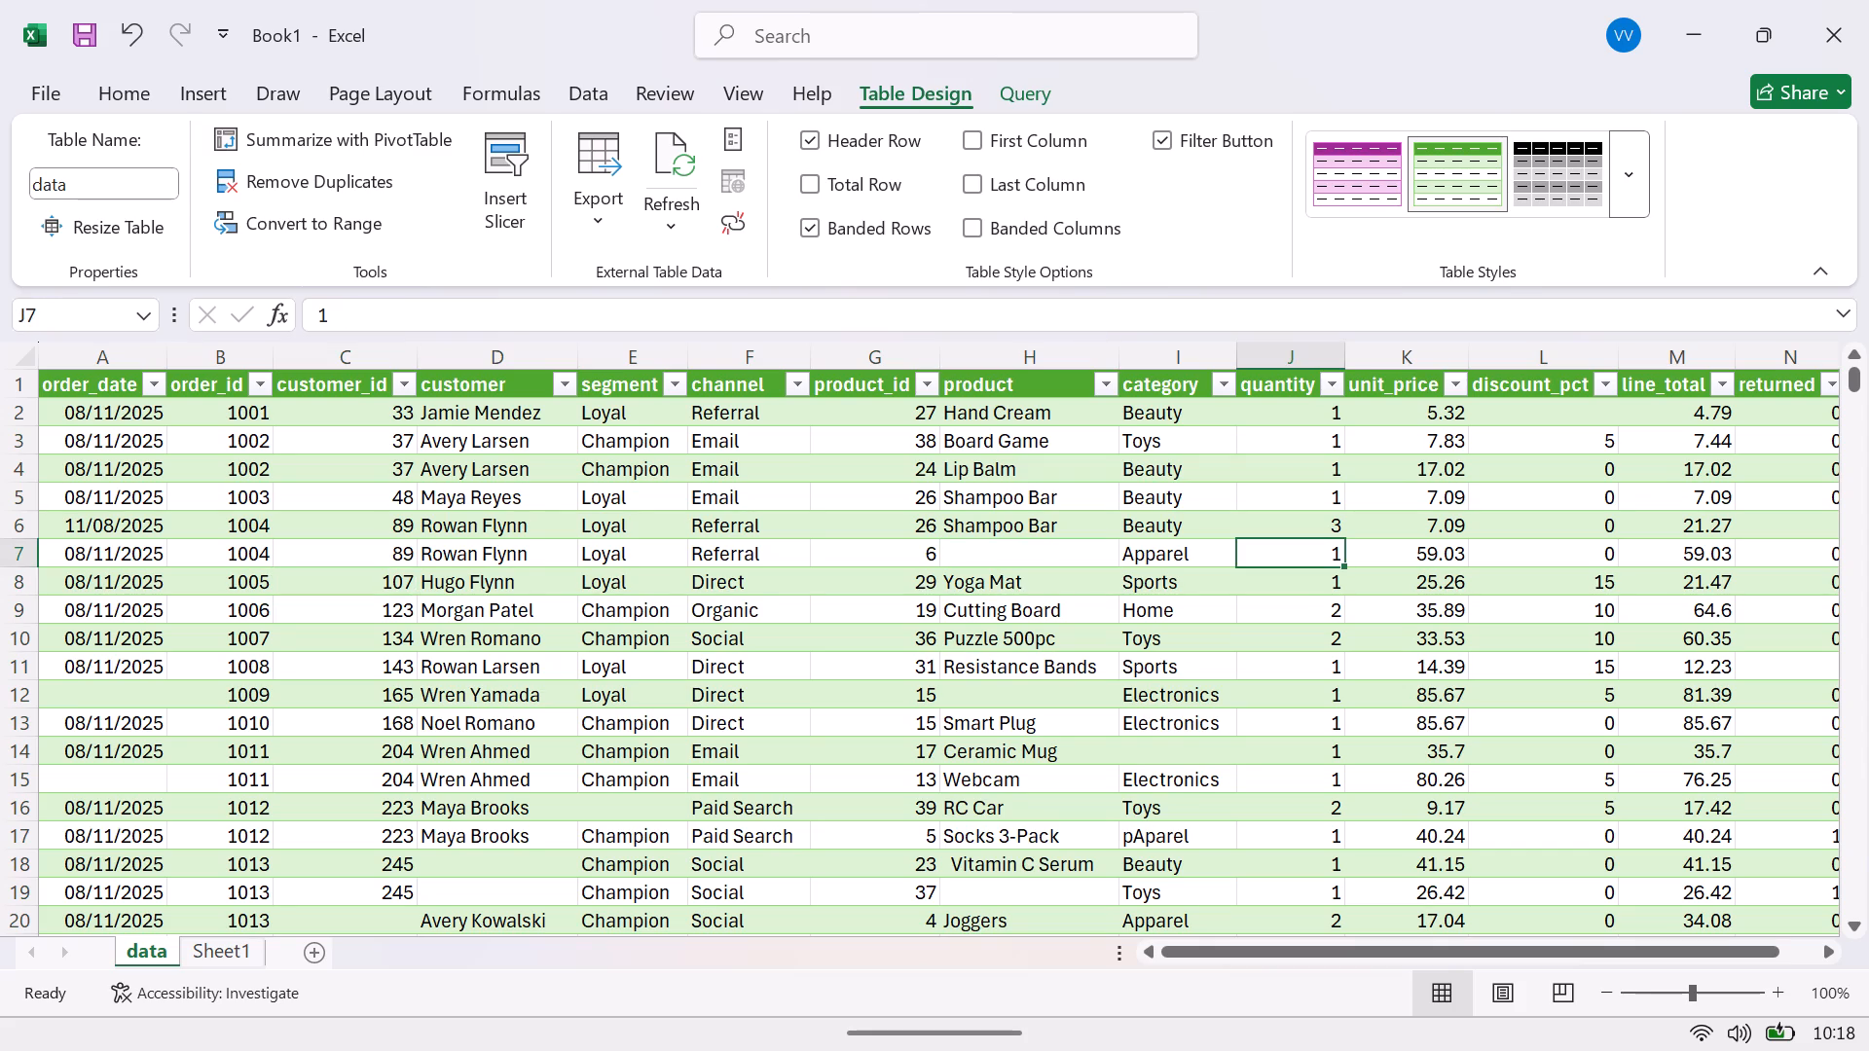